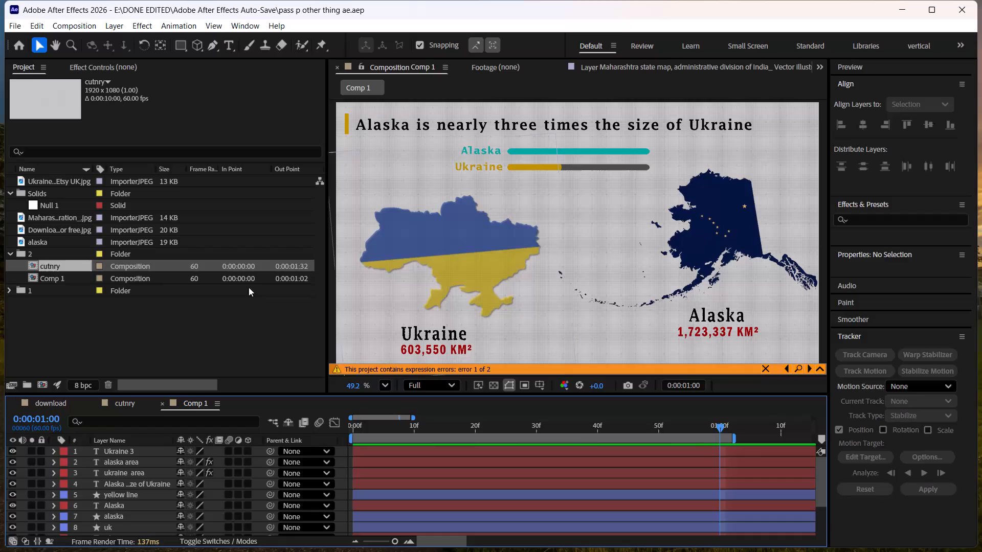
Review the Alaska and Ukraine size-comparison animation in Comp 1 from the first frame to 0:00:00:59, leaving no layer selected.
{"action": "left_click_drag", "start_coordinate": [440, 427], "coordinate": [345, 427]}
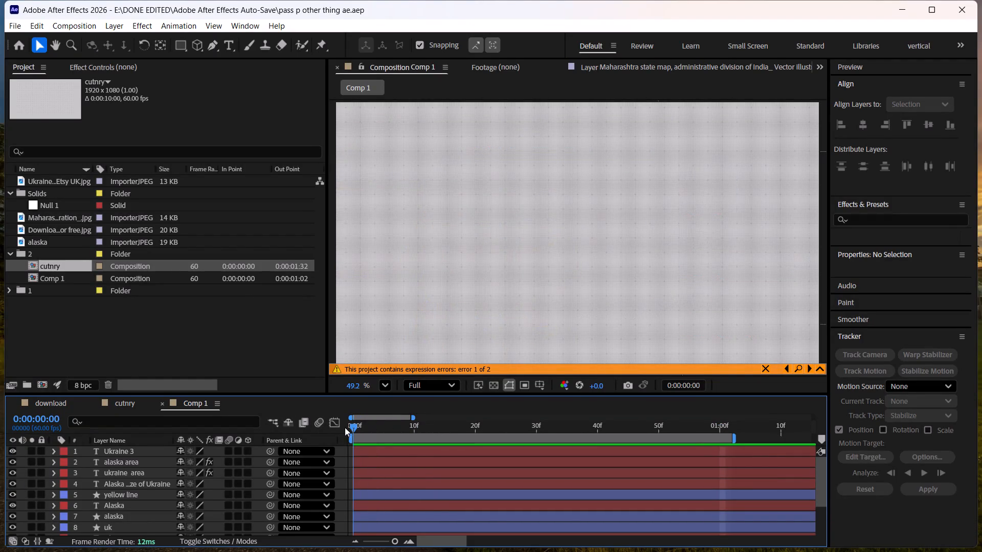
{"action": "left_click_drag", "start_coordinate": [345, 427], "coordinate": [663, 446]}
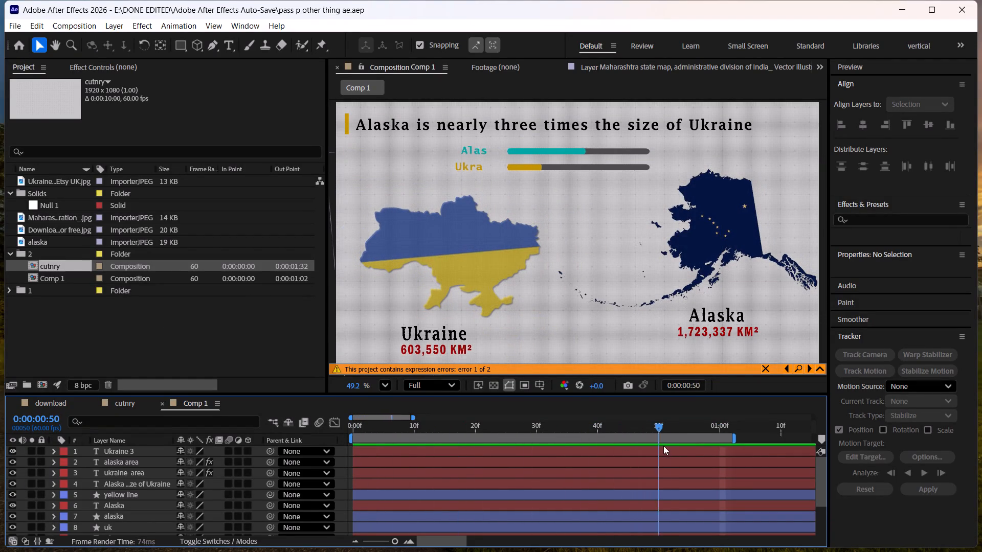
{"action": "left_click_drag", "start_coordinate": [663, 446], "coordinate": [706, 452]}
{"action": "right_click_drag", "start_coordinate": [698, 451], "coordinate": [706, 452]}
{"action": "left_click_drag", "start_coordinate": [706, 452], "coordinate": [703, 452]}
{"action": "left_click", "coordinate": [628, 424]}
{"action": "left_click_drag", "start_coordinate": [681, 430], "coordinate": [715, 430]}
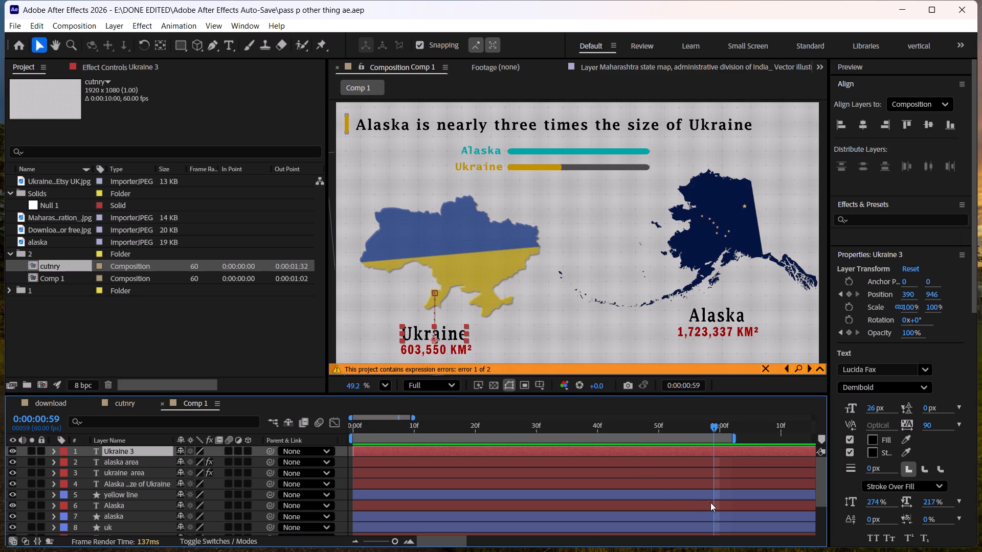
{"action": "left_click", "coordinate": [710, 502]}
{"action": "left_click", "coordinate": [342, 503]}
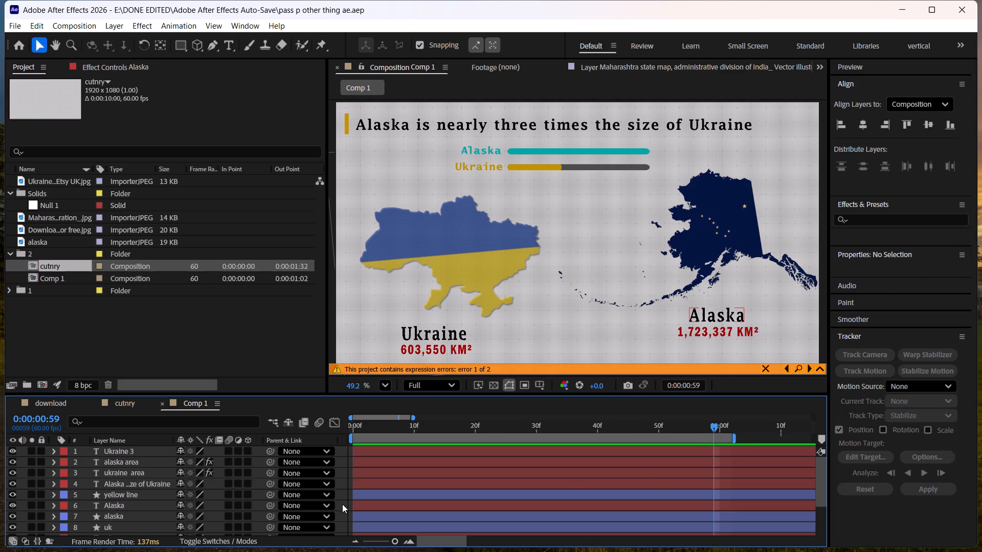
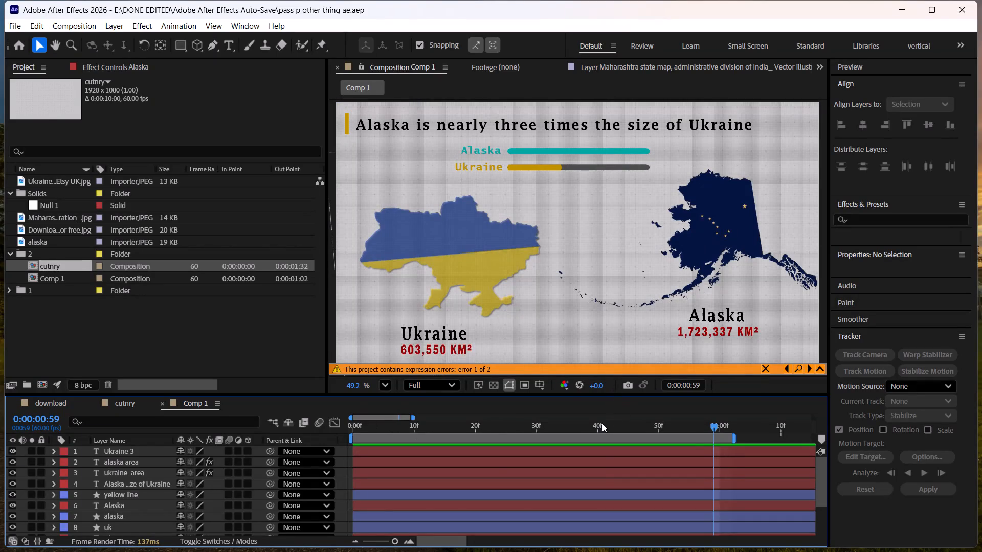
Examine the Alaska and Ukraine bar, label and area-counter animation between 0:00:00:37 and 0:00:01:02, ending on 0:00:01:02.
{"action": "left_click_drag", "start_coordinate": [602, 423], "coordinate": [648, 415]}
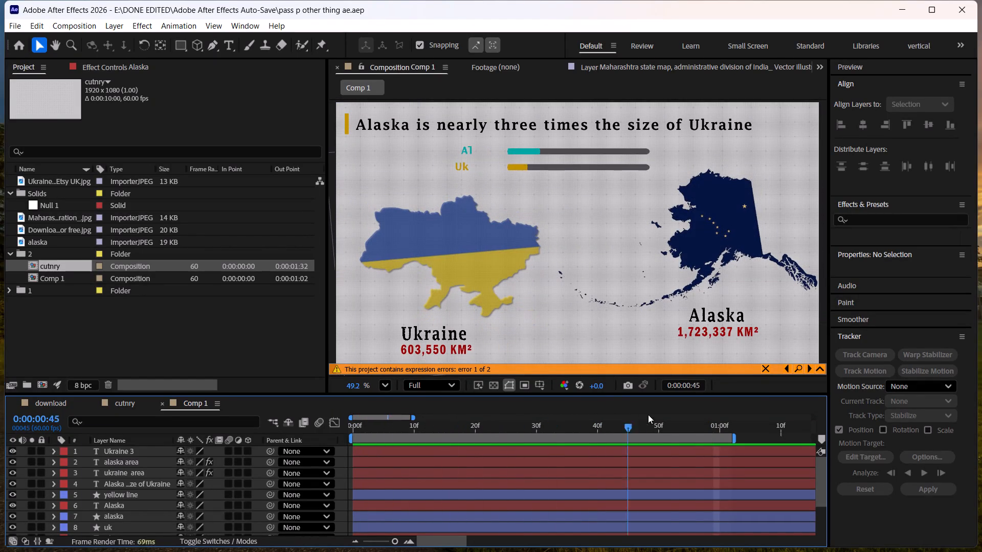
{"action": "left_click_drag", "start_coordinate": [648, 415], "coordinate": [592, 422]}
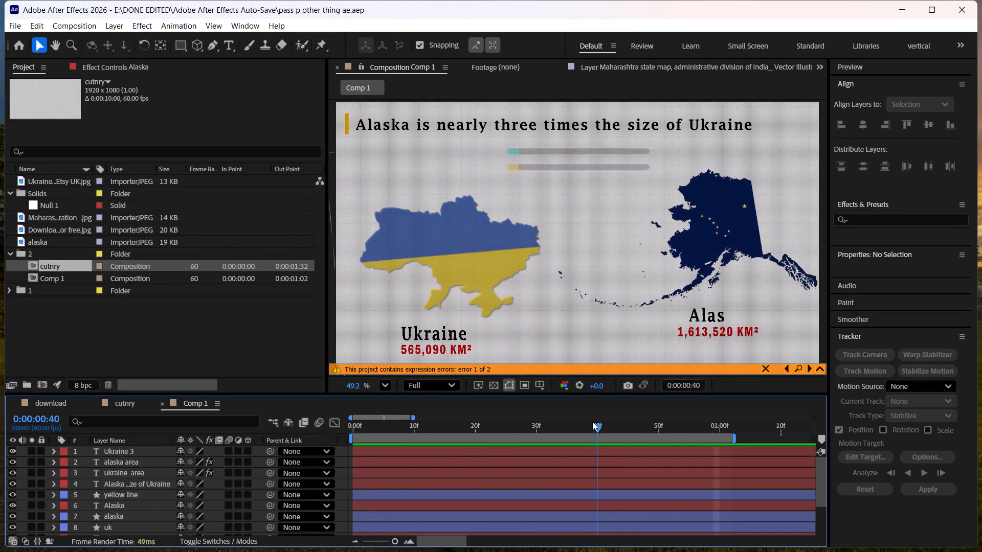
{"action": "left_click_drag", "start_coordinate": [592, 422], "coordinate": [584, 416]}
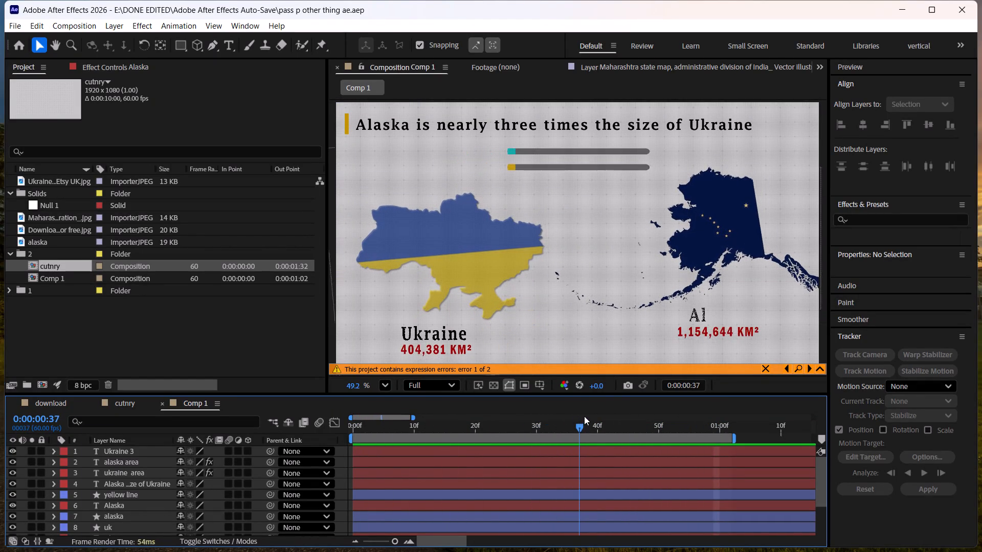
{"action": "left_click_drag", "start_coordinate": [584, 416], "coordinate": [703, 405]}
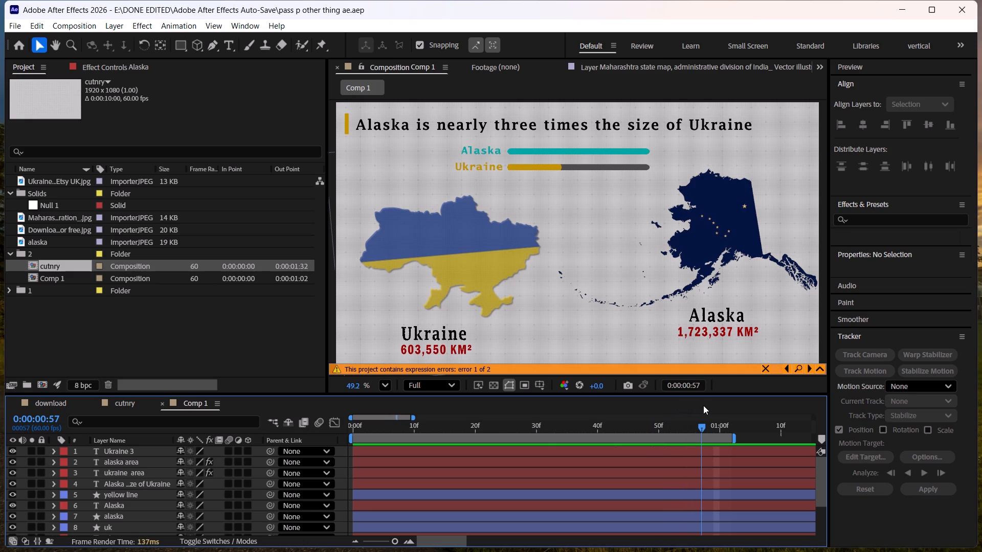
{"action": "left_click_drag", "start_coordinate": [703, 405], "coordinate": [722, 405]}
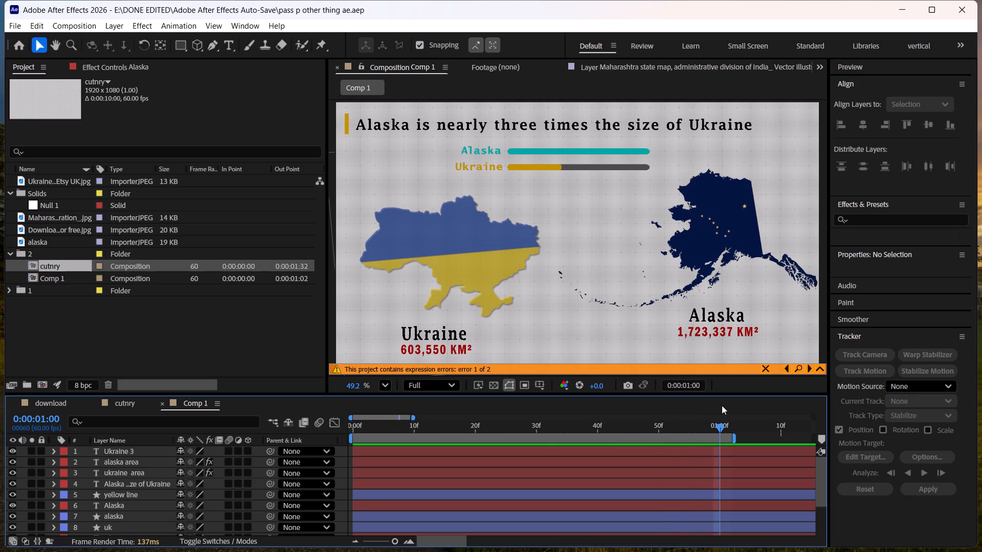
{"action": "left_click_drag", "start_coordinate": [722, 405], "coordinate": [734, 405]}
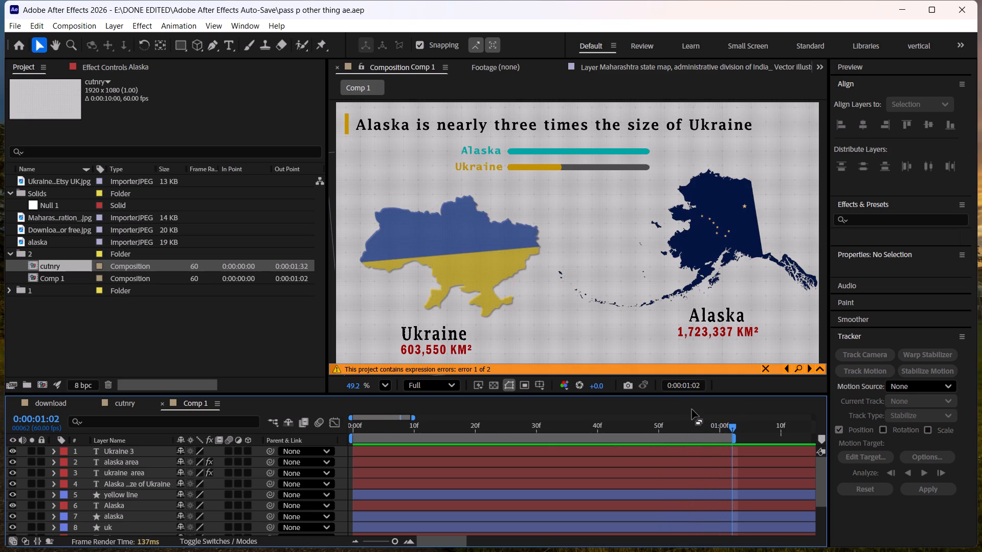
{"action": "left_click", "coordinate": [692, 409]}
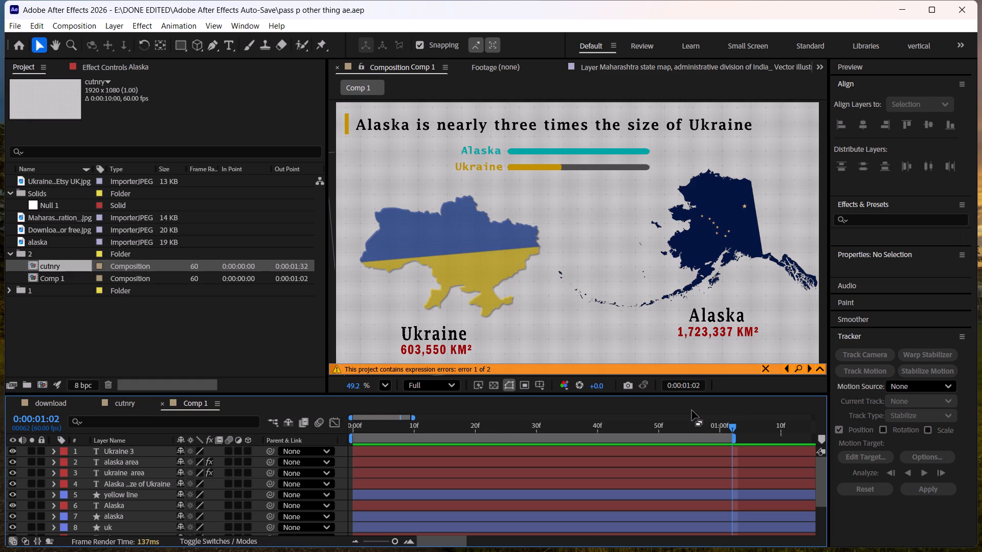
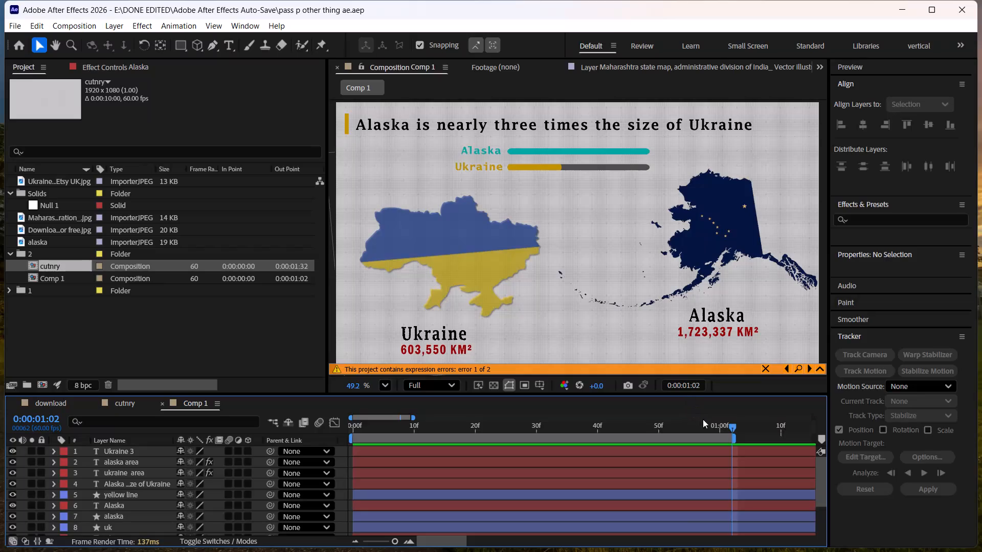
Examine the Ukraine and Alaska labels, area counters and comparison bars animating between 0:00:00:26 and 0:00:01:03.
{"action": "left_click_drag", "start_coordinate": [712, 426], "coordinate": [498, 451]}
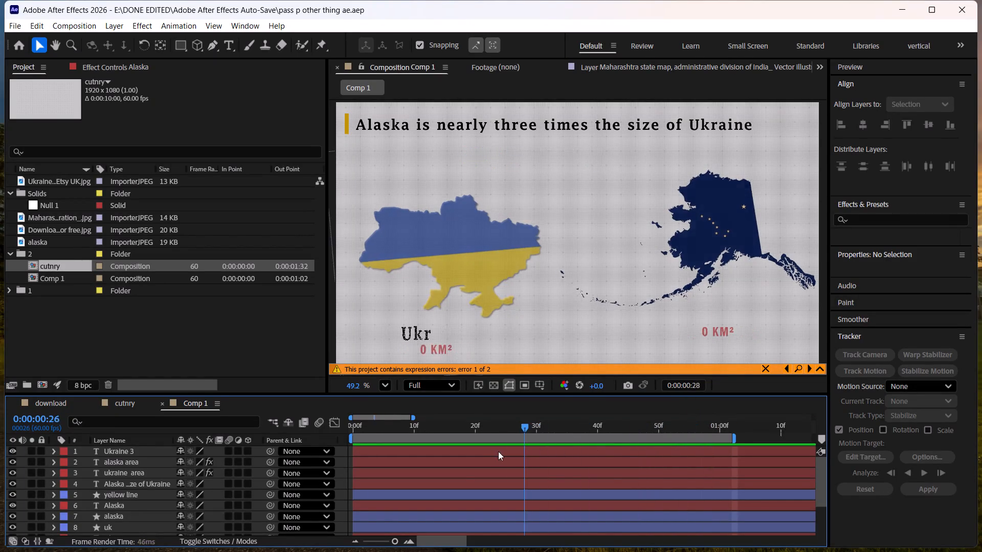
{"action": "left_click_drag", "start_coordinate": [498, 451], "coordinate": [583, 442]}
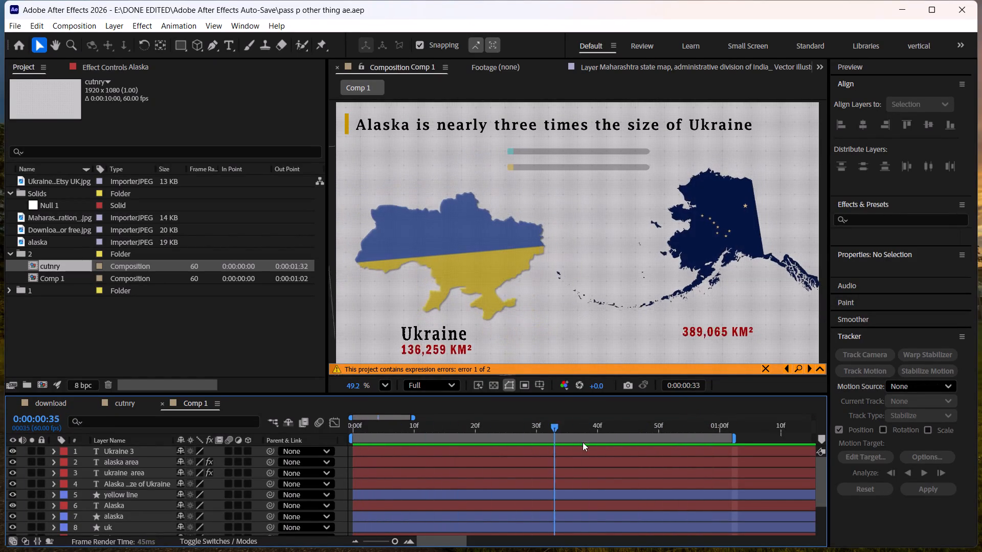
{"action": "left_click_drag", "start_coordinate": [583, 442], "coordinate": [735, 443]}
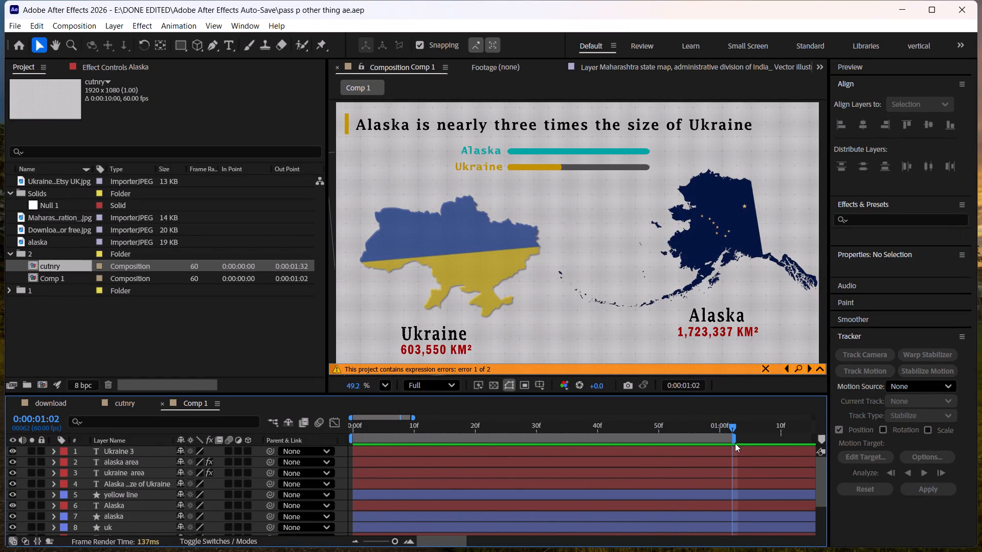
{"action": "left_click_drag", "start_coordinate": [735, 443], "coordinate": [741, 443]}
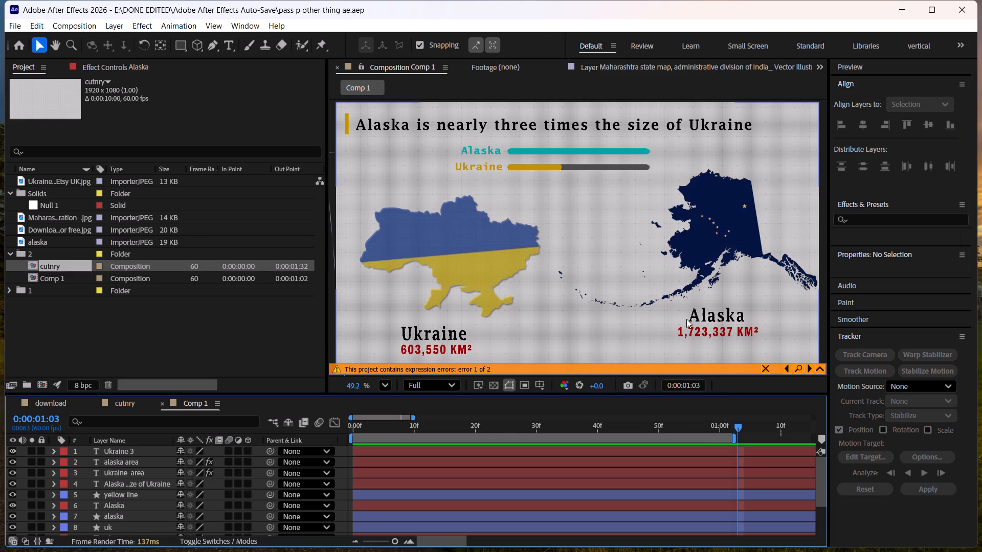
Find Shape Layer 1 in the layer stack, inspect its grid effect settings and check it for existing keyframes.
{"action": "scroll", "coordinate": [128, 503], "scroll_direction": "up", "scroll_amount": 2}
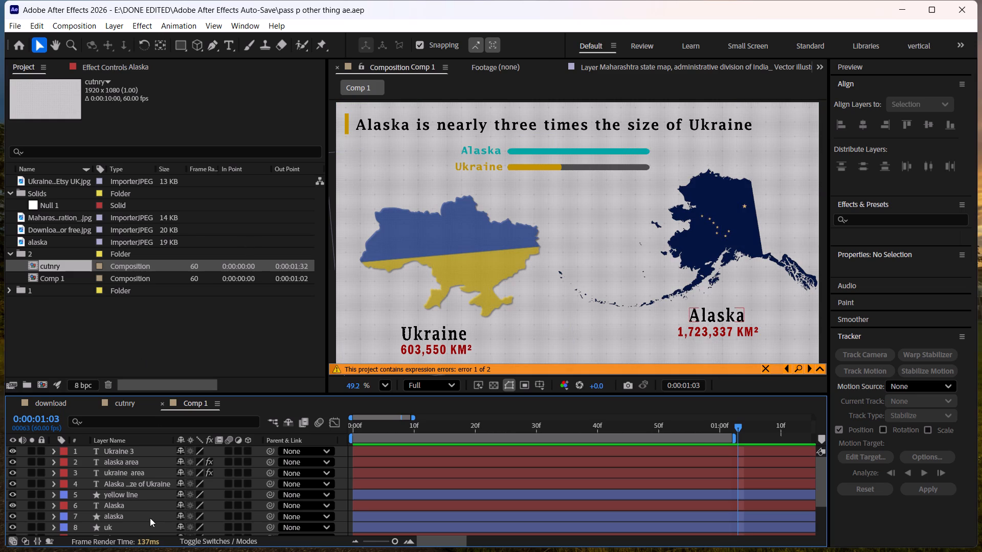
{"action": "scroll", "coordinate": [140, 526], "scroll_direction": "down", "scroll_amount": 1}
{"action": "scroll", "coordinate": [136, 526], "scroll_direction": "up", "scroll_amount": 1}
{"action": "scroll", "coordinate": [132, 526], "scroll_direction": "down", "scroll_amount": 4}
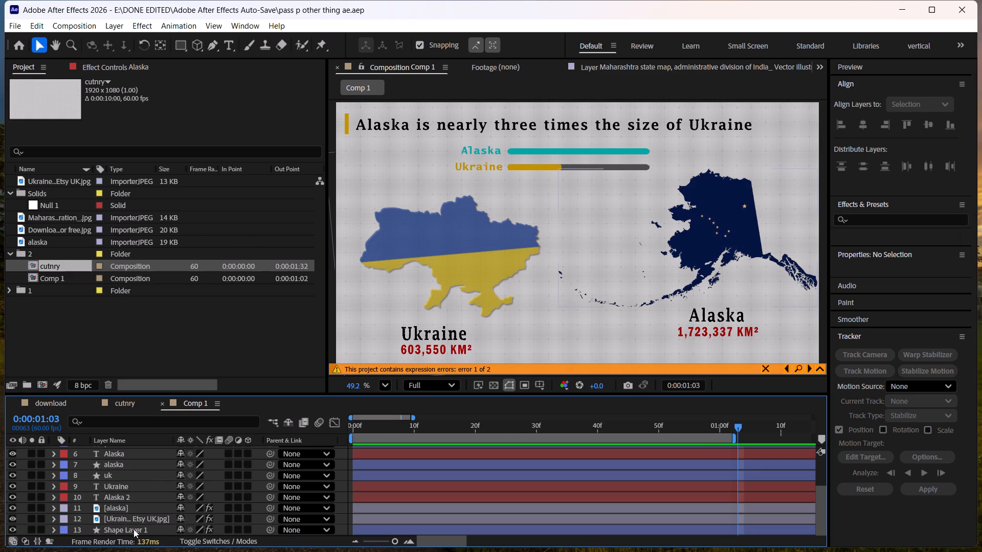
{"action": "left_click", "coordinate": [133, 529]}
{"action": "left_click", "coordinate": [155, 66]}
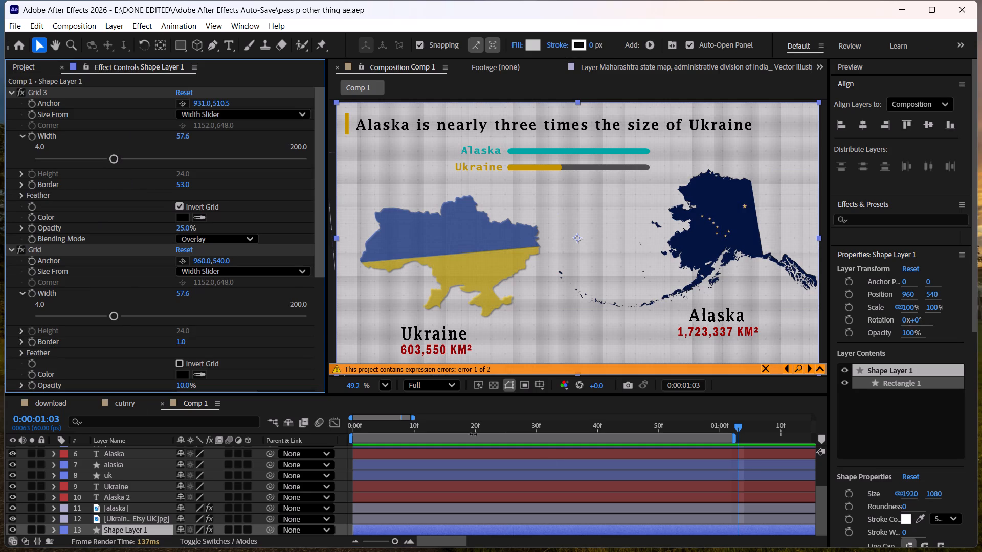
{"action": "key", "text": "u"}
Reveal the keyframes of all layers and examine the Ukraine 3 label's timing between 0:00:00:18 and 0:00:00:28.
{"action": "left_click", "coordinate": [439, 424]}
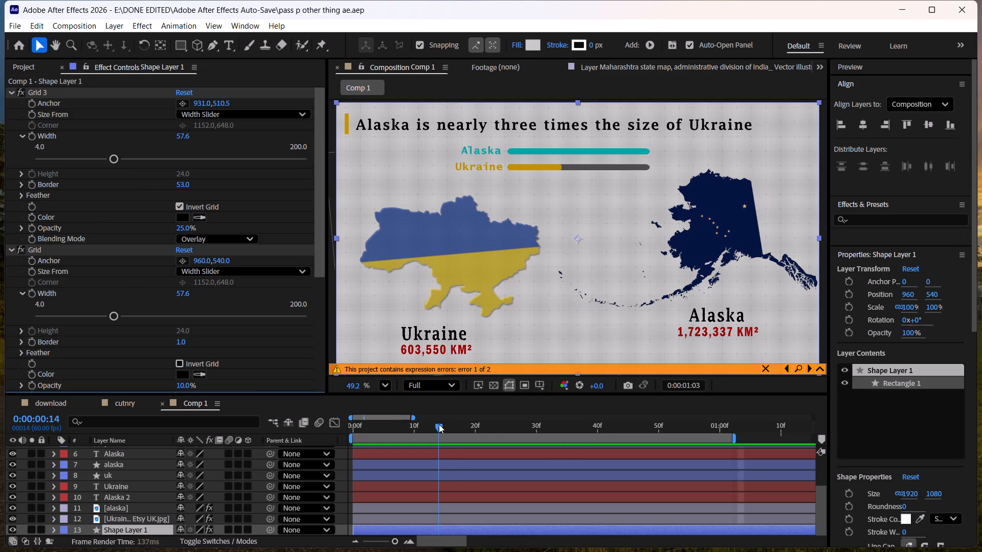
{"action": "left_click", "coordinate": [259, 475]}
{"action": "key", "text": "u"}
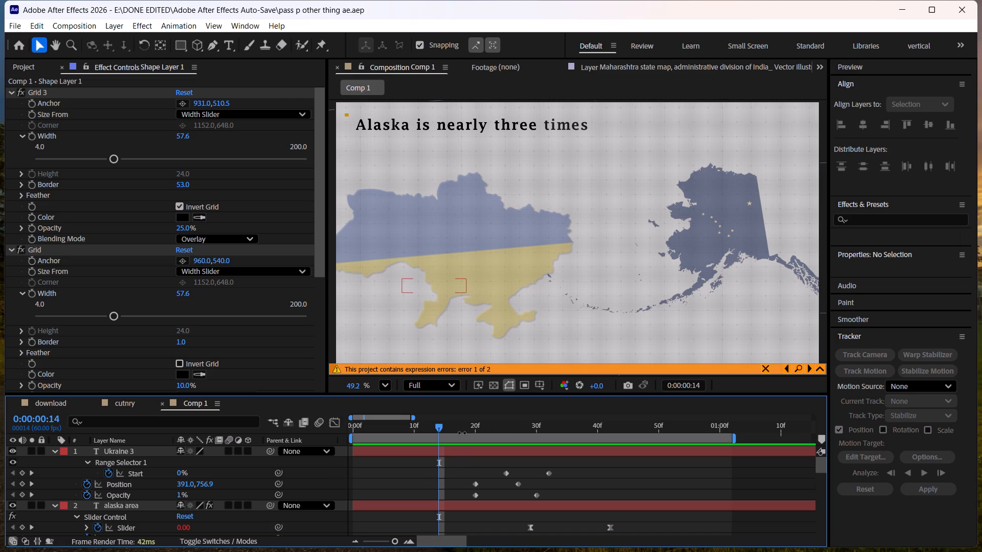
{"action": "left_click", "coordinate": [31, 473]}
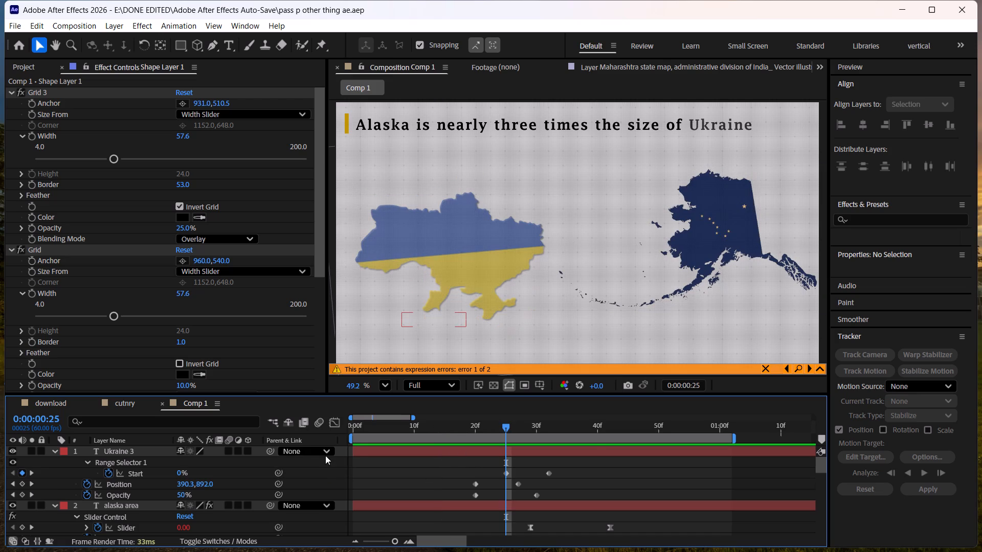
{"action": "left_click_drag", "start_coordinate": [482, 429], "coordinate": [483, 438]}
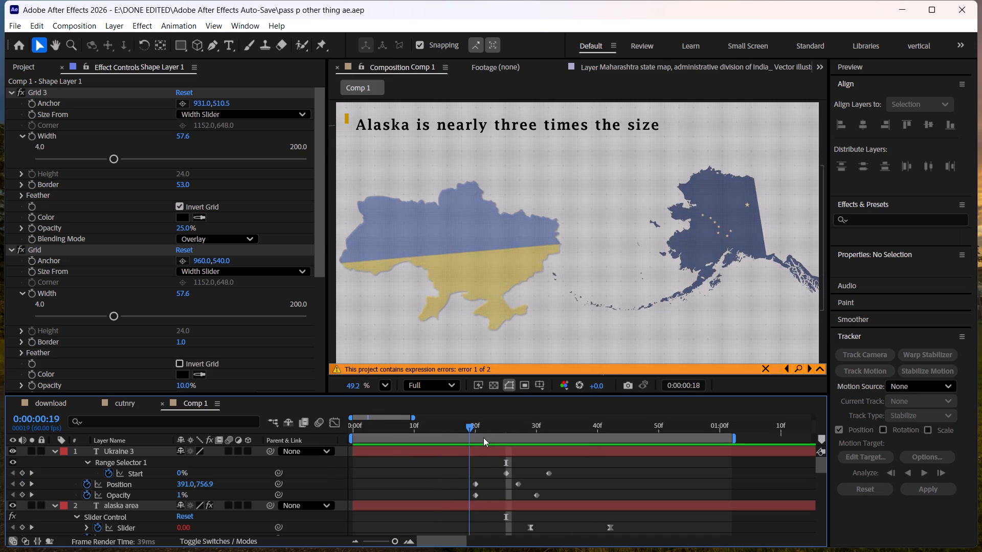
{"action": "left_click_drag", "start_coordinate": [483, 438], "coordinate": [522, 448]}
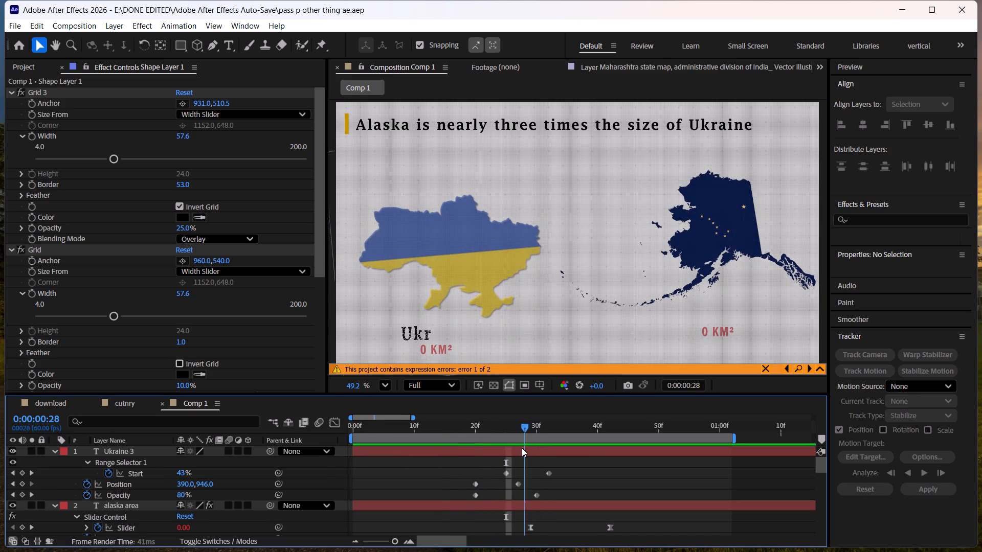
{"action": "left_click_drag", "start_coordinate": [522, 448], "coordinate": [485, 450]}
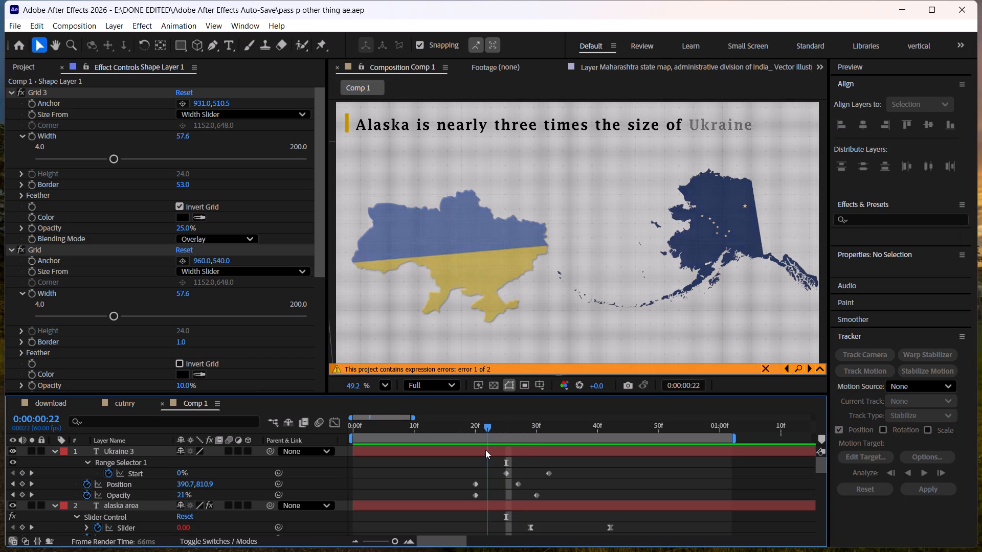
{"action": "left_click_drag", "start_coordinate": [485, 450], "coordinate": [508, 456]}
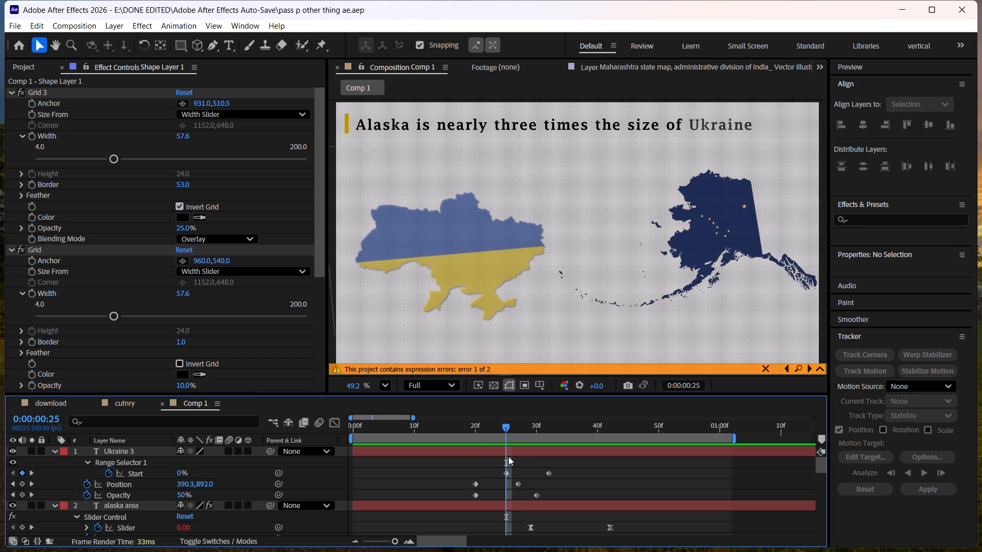
{"action": "left_click_drag", "start_coordinate": [508, 456], "coordinate": [502, 458]}
Examine the keyframe timing of the title text and yellow line between 0:00:00:01 and 0:00:00:29.
{"action": "scroll", "coordinate": [445, 494], "scroll_direction": "down", "scroll_amount": 7}
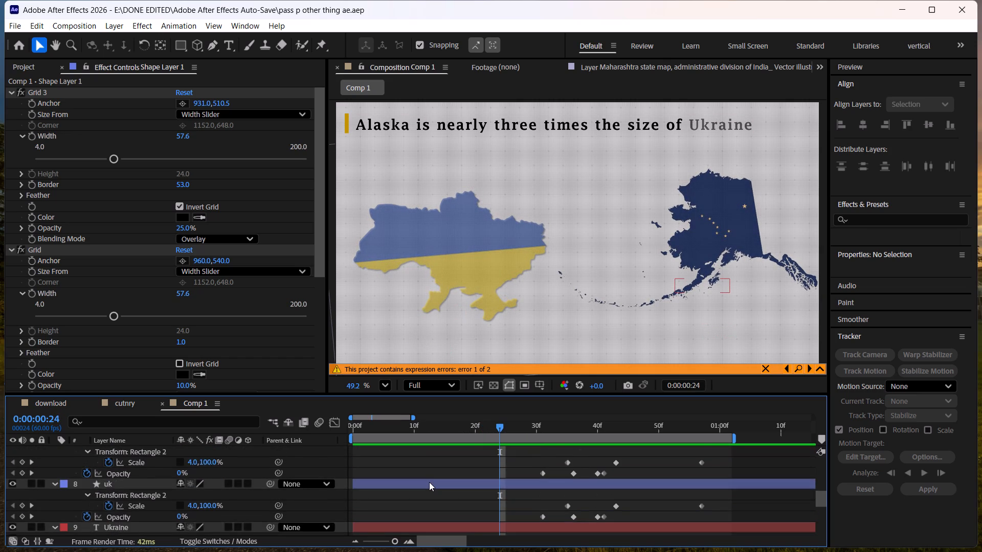
{"action": "scroll", "coordinate": [429, 482], "scroll_direction": "down", "scroll_amount": 3}
{"action": "scroll", "coordinate": [429, 482], "scroll_direction": "up", "scroll_amount": 5}
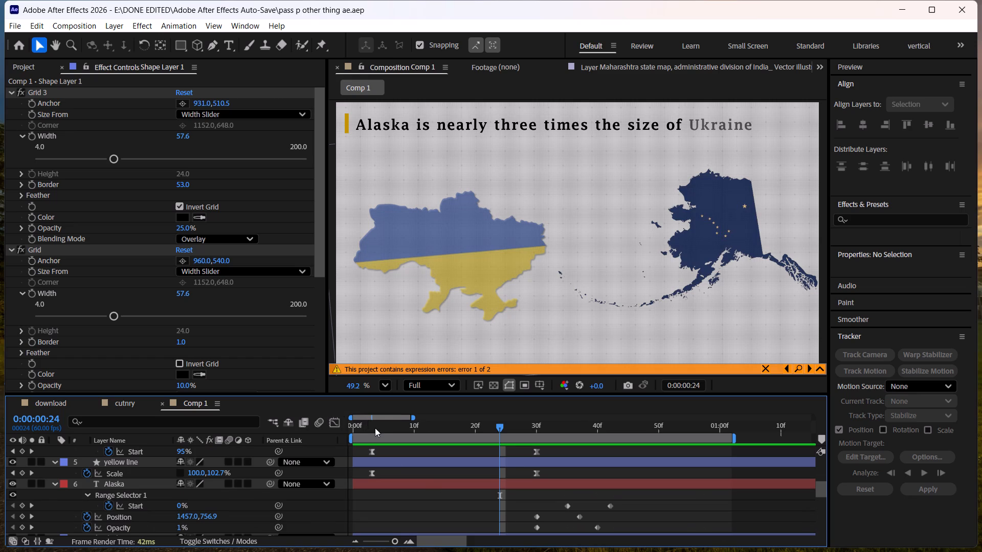
{"action": "left_click_drag", "start_coordinate": [376, 428], "coordinate": [393, 434]}
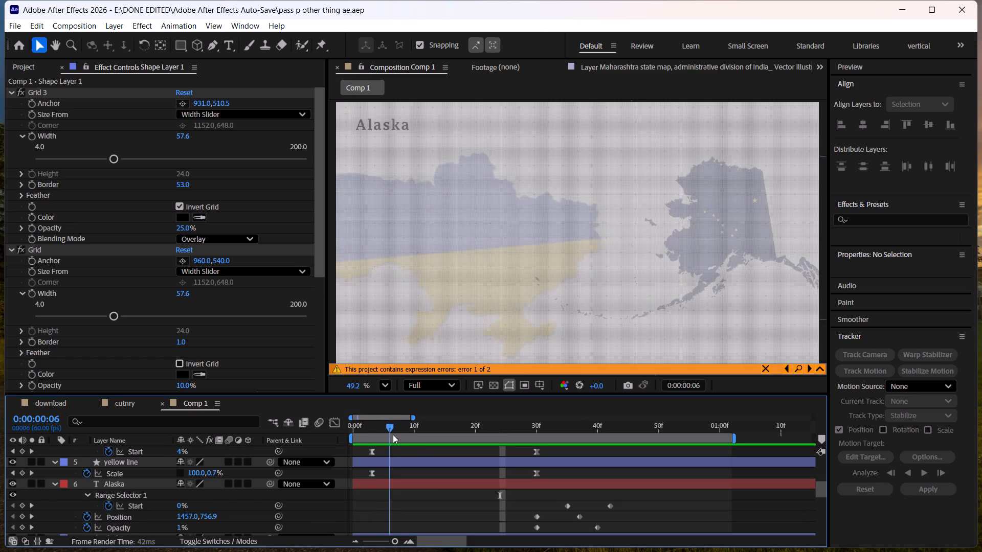
{"action": "left_click_drag", "start_coordinate": [393, 434], "coordinate": [390, 462]}
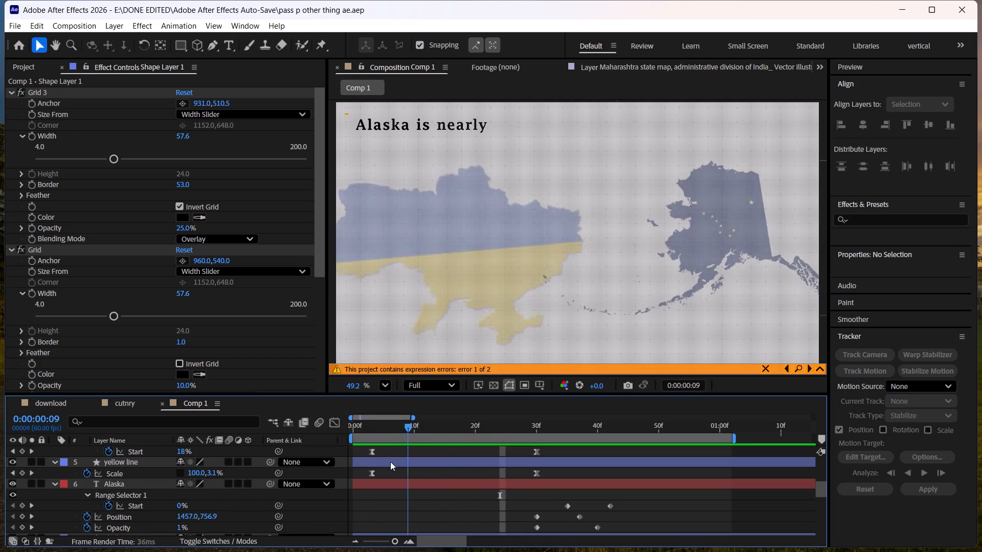
{"action": "left_click_drag", "start_coordinate": [390, 462], "coordinate": [536, 481]}
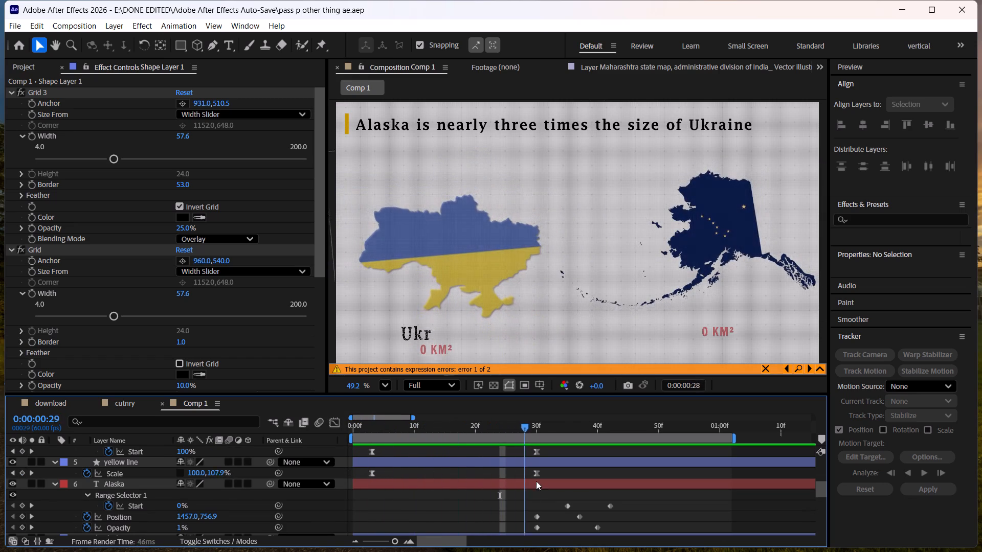
{"action": "left_click_drag", "start_coordinate": [536, 481], "coordinate": [350, 472]}
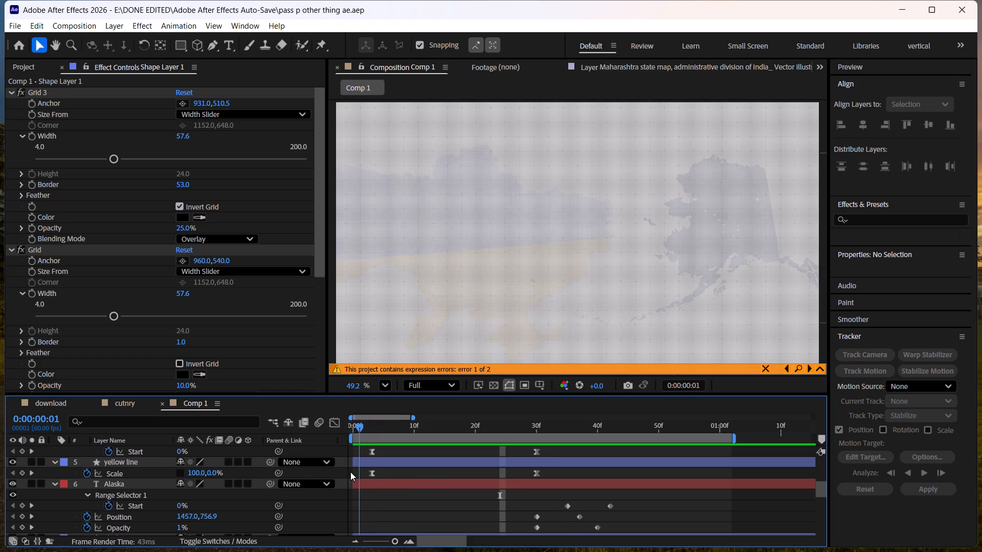
{"action": "left_click_drag", "start_coordinate": [350, 472], "coordinate": [503, 488]}
Examine where the scale and opacity keyframes of the Alaska and Ukraine map images settle, ending on 0:00:00:29.
{"action": "scroll", "coordinate": [503, 488], "scroll_direction": "down", "scroll_amount": 4}
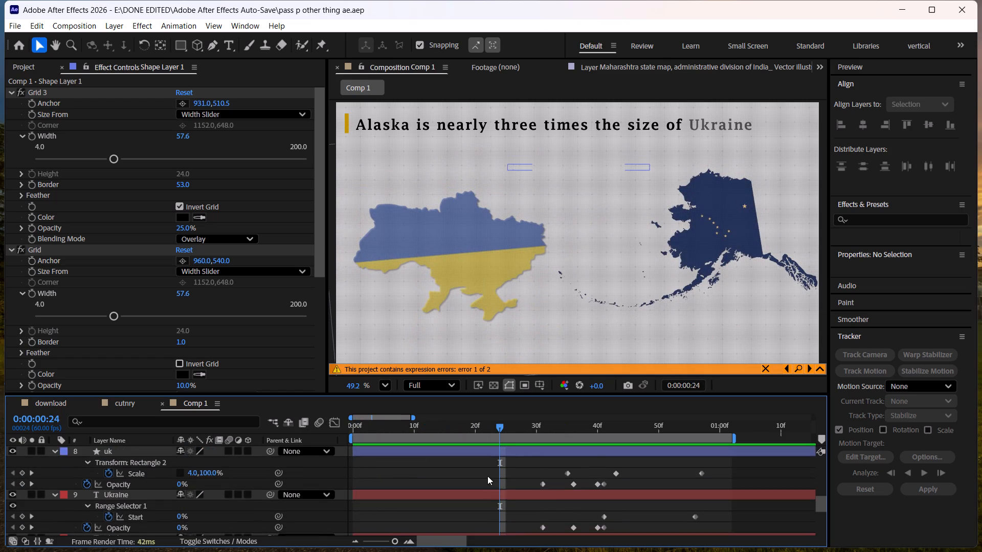
{"action": "scroll", "coordinate": [486, 474], "scroll_direction": "down", "scroll_amount": 4}
{"action": "left_click_drag", "start_coordinate": [531, 428], "coordinate": [522, 432]}
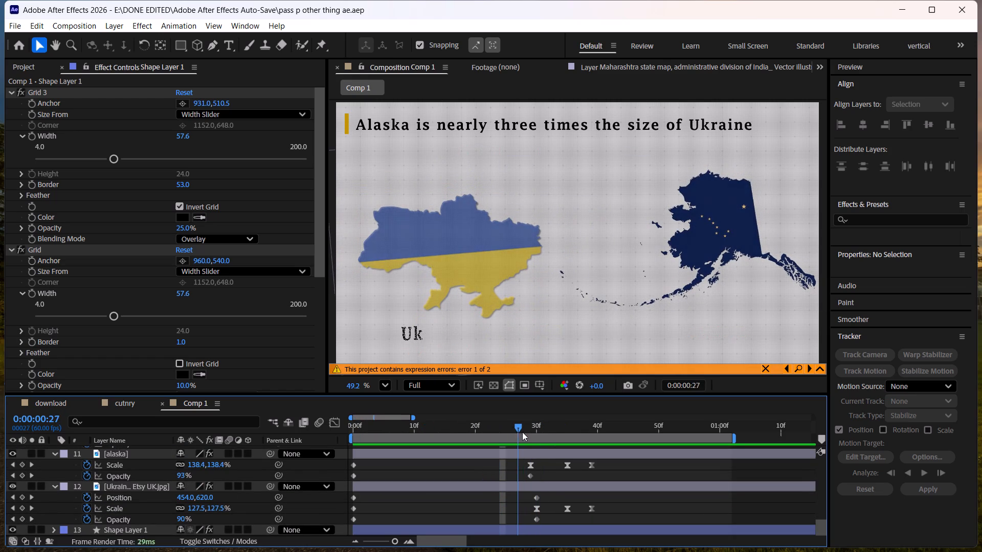
{"action": "left_click_drag", "start_coordinate": [522, 432], "coordinate": [528, 438]}
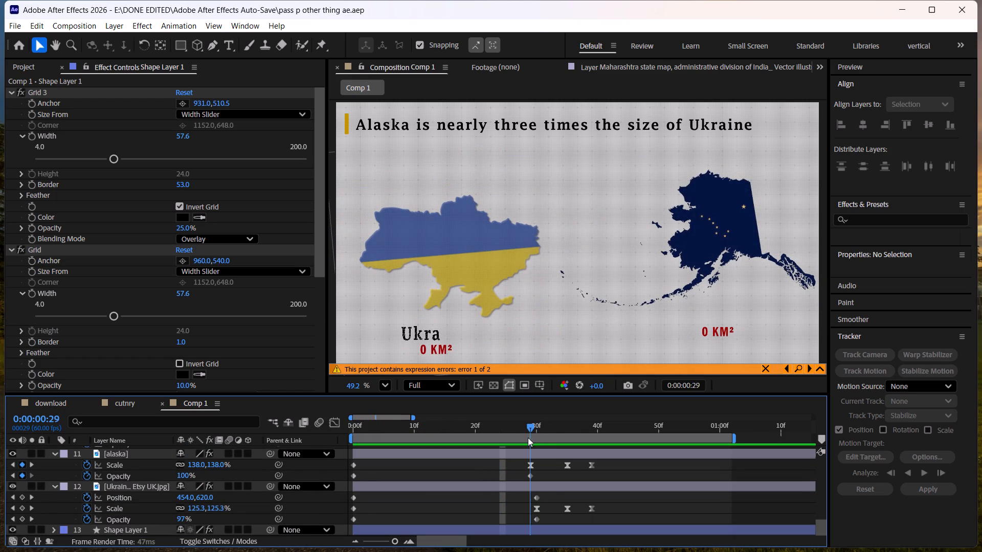
{"action": "left_click_drag", "start_coordinate": [528, 438], "coordinate": [534, 444]}
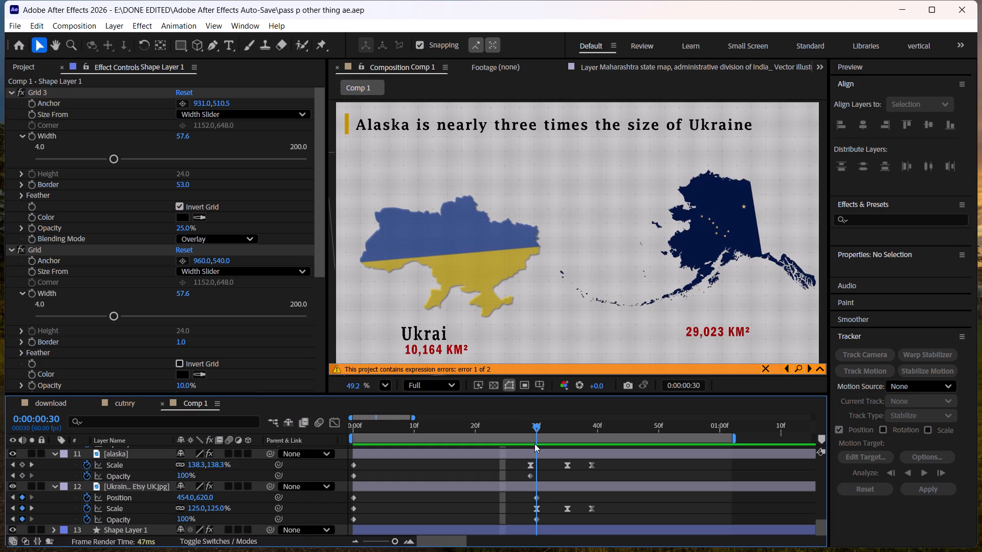
{"action": "left_click_drag", "start_coordinate": [534, 444], "coordinate": [533, 447]}
{"action": "left_click_drag", "start_coordinate": [533, 447], "coordinate": [528, 447]}
Collapse the revealed layer keyframes and add an Opacity keyframe to Shape Layer 1's Grid 3 effect at 0:00:00:29.
{"action": "scroll", "coordinate": [418, 492], "scroll_direction": "up", "scroll_amount": 5}
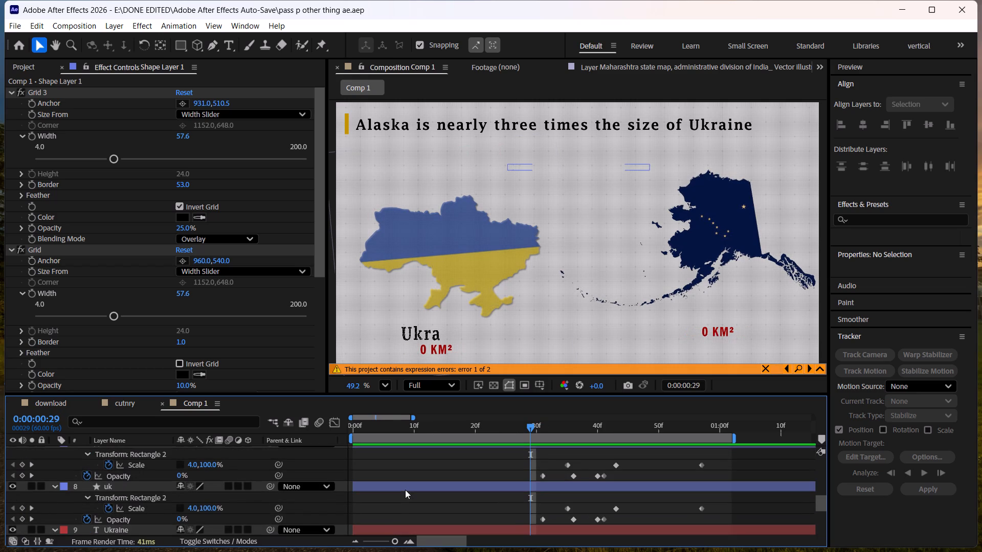
{"action": "scroll", "coordinate": [398, 473], "scroll_direction": "up", "scroll_amount": 7}
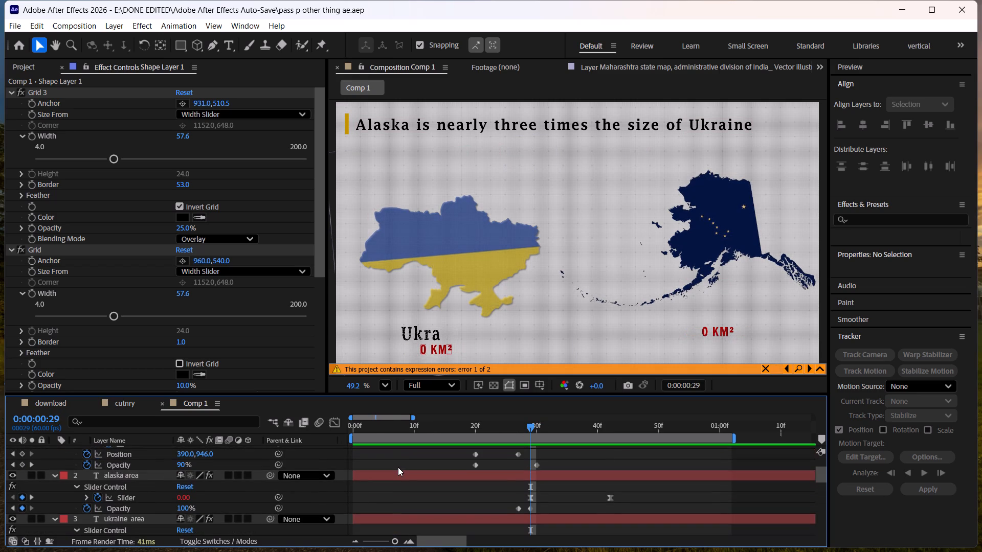
{"action": "key", "text": "u"}
{"action": "scroll", "coordinate": [176, 471], "scroll_direction": "down", "scroll_amount": 4}
{"action": "scroll", "coordinate": [152, 516], "scroll_direction": "down", "scroll_amount": 2}
{"action": "left_click", "coordinate": [142, 527]}
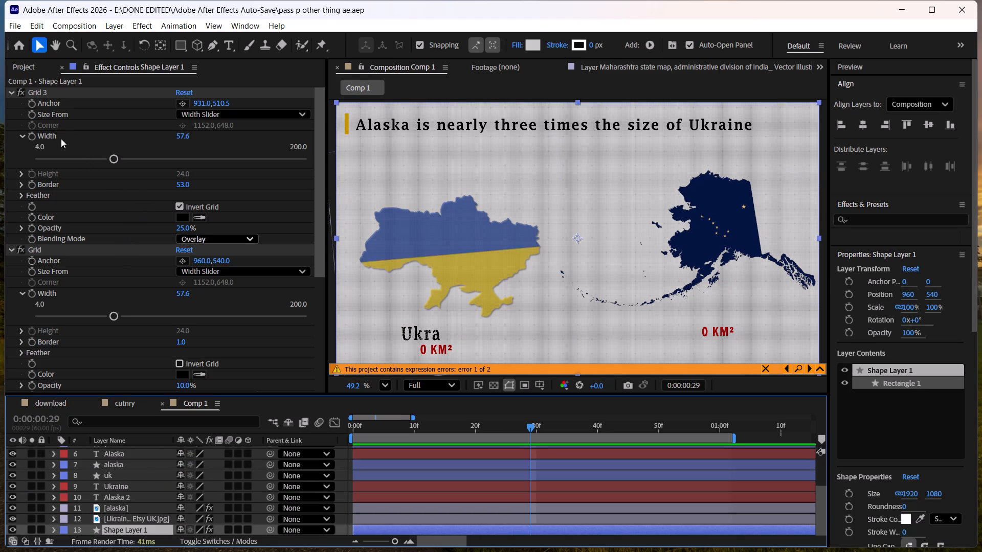
{"action": "left_click", "coordinate": [60, 88]}
{"action": "left_click", "coordinate": [60, 89]}
{"action": "key", "text": "ctrl+a"}
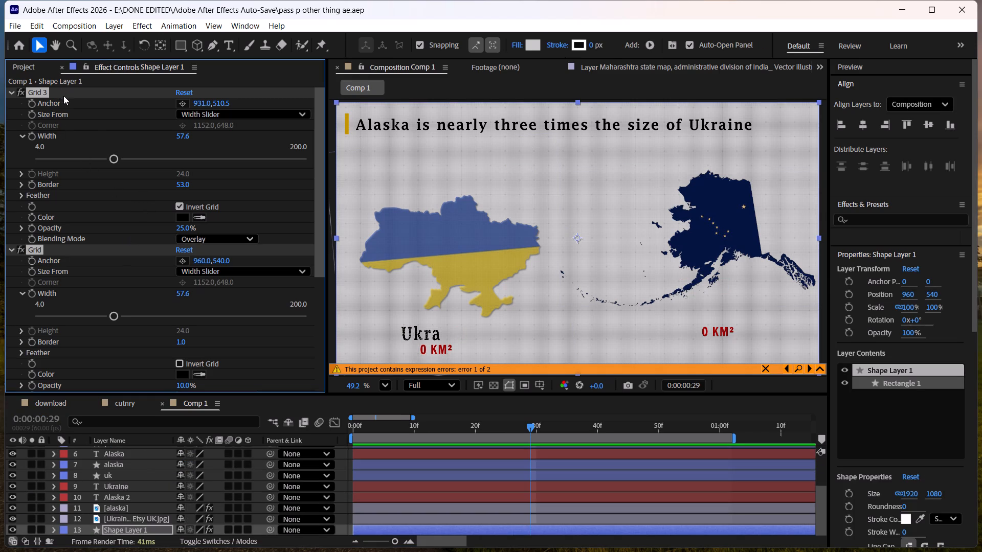
{"action": "left_click", "coordinate": [33, 226], "text": "shift"}
Set the Opacity of Shape Layer 1's Grid 3 effect to 0% at 0:00:00:00.
{"action": "left_click_drag", "start_coordinate": [493, 425], "coordinate": [376, 419]}
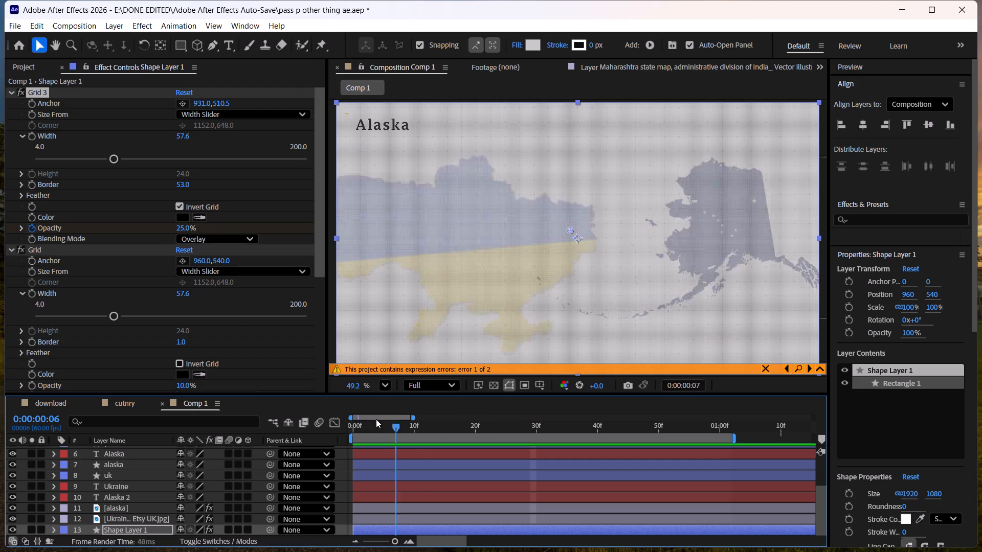
{"action": "left_click_drag", "start_coordinate": [376, 419], "coordinate": [342, 420]}
{"action": "left_click_drag", "start_coordinate": [183, 229], "coordinate": [166, 229]}
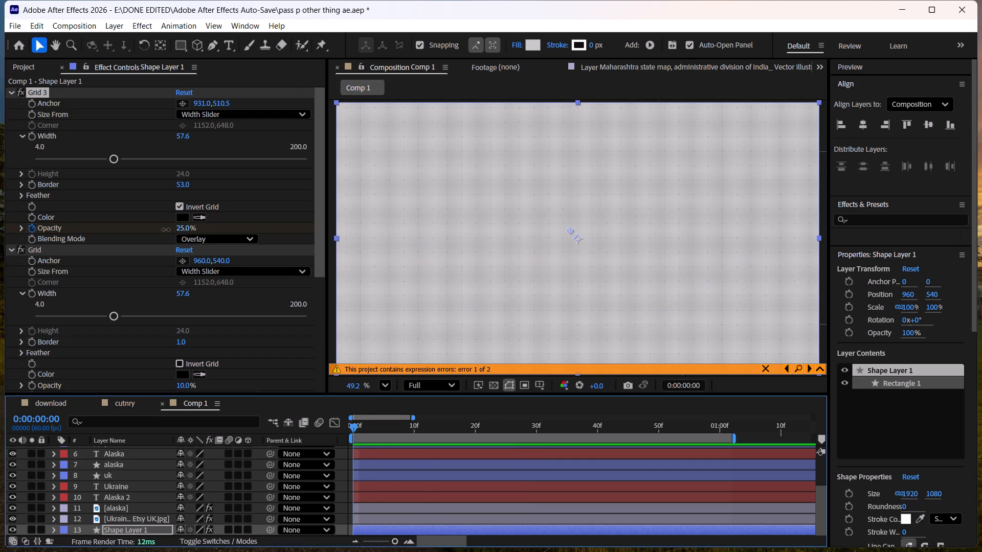
{"action": "left_click_drag", "start_coordinate": [166, 229], "coordinate": [3, 246]}
Set the Opacity of Shape Layer 1's Grid and Grid 2 effects to 0%.
{"action": "scroll", "coordinate": [78, 274], "scroll_direction": "down", "scroll_amount": 2}
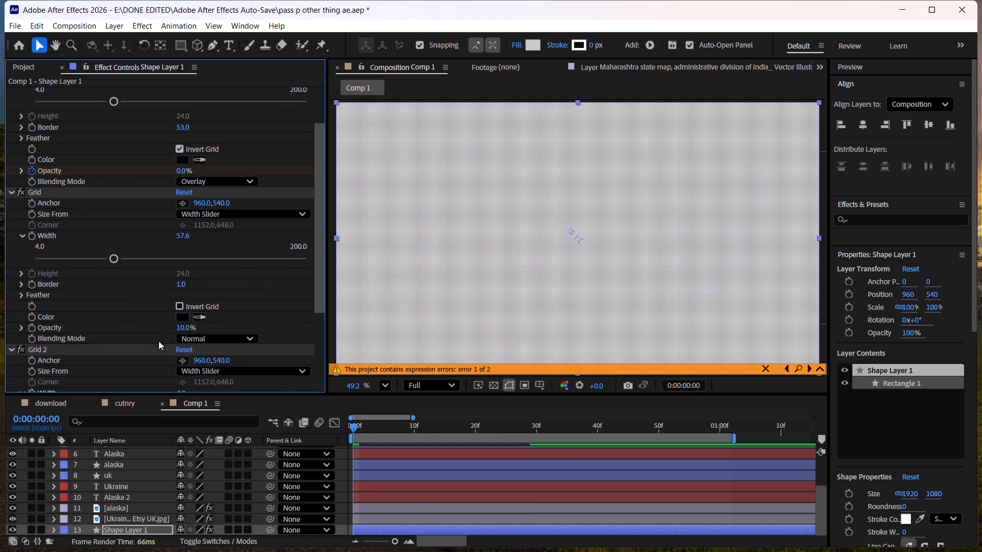
{"action": "left_click_drag", "start_coordinate": [185, 323], "coordinate": [109, 328]}
{"action": "left_click_drag", "start_coordinate": [184, 324], "coordinate": [151, 331]}
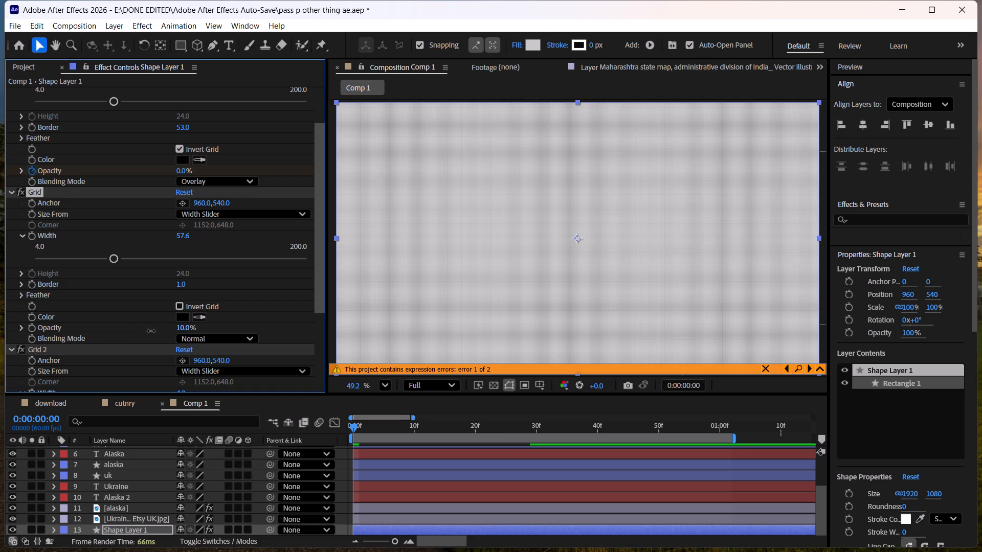
{"action": "left_click_drag", "start_coordinate": [151, 331], "coordinate": [24, 333]}
{"action": "scroll", "coordinate": [80, 308], "scroll_direction": "down", "scroll_amount": 4}
{"action": "scroll", "coordinate": [154, 316], "scroll_direction": "down", "scroll_amount": 3}
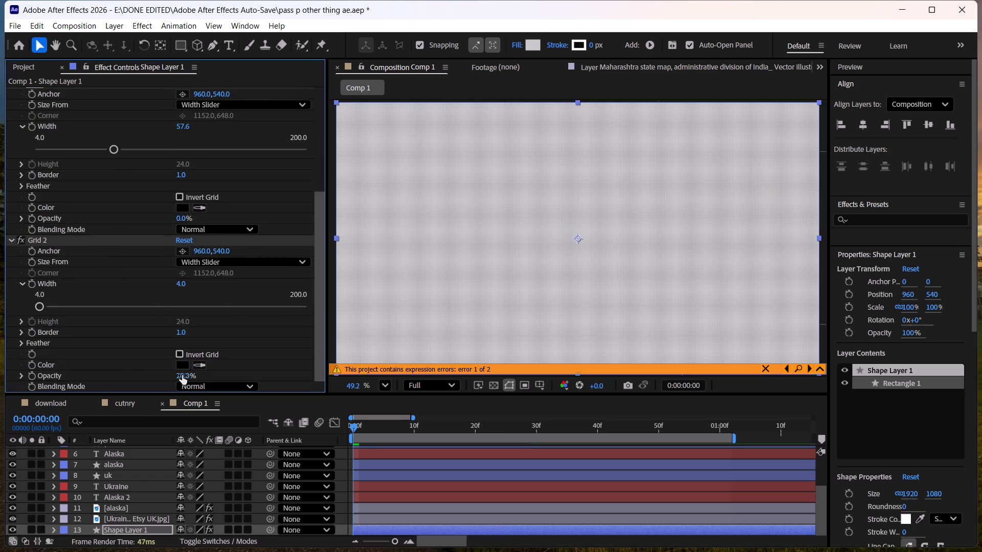
{"action": "left_click_drag", "start_coordinate": [182, 375], "coordinate": [41, 378]}
Scrub through the composition from 0:00:00:00 to 0:00:01:04 to review the background together with the full animation.
{"action": "left_click_drag", "start_coordinate": [347, 426], "coordinate": [355, 426]}
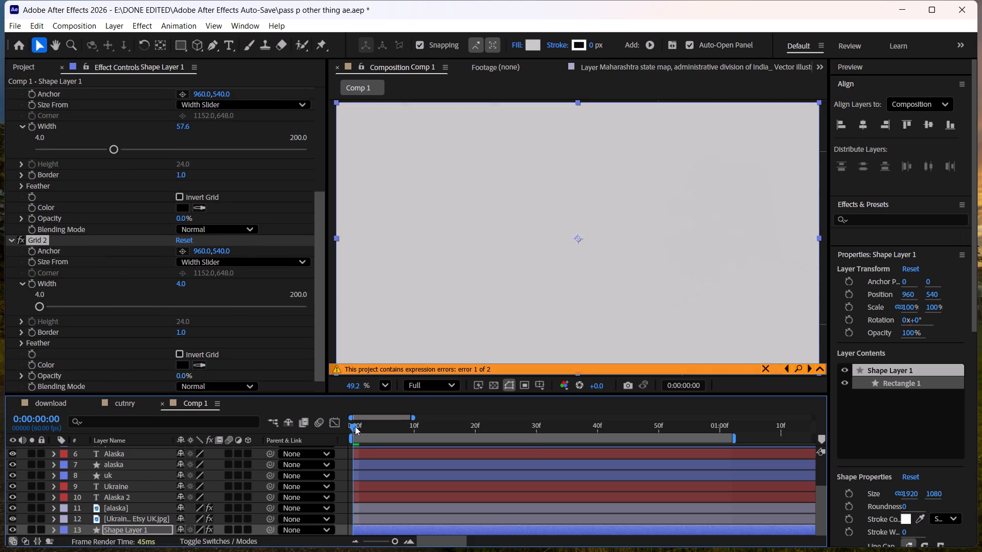
{"action": "left_click_drag", "start_coordinate": [355, 426], "coordinate": [359, 426]}
{"action": "left_click_drag", "start_coordinate": [358, 426], "coordinate": [450, 426]}
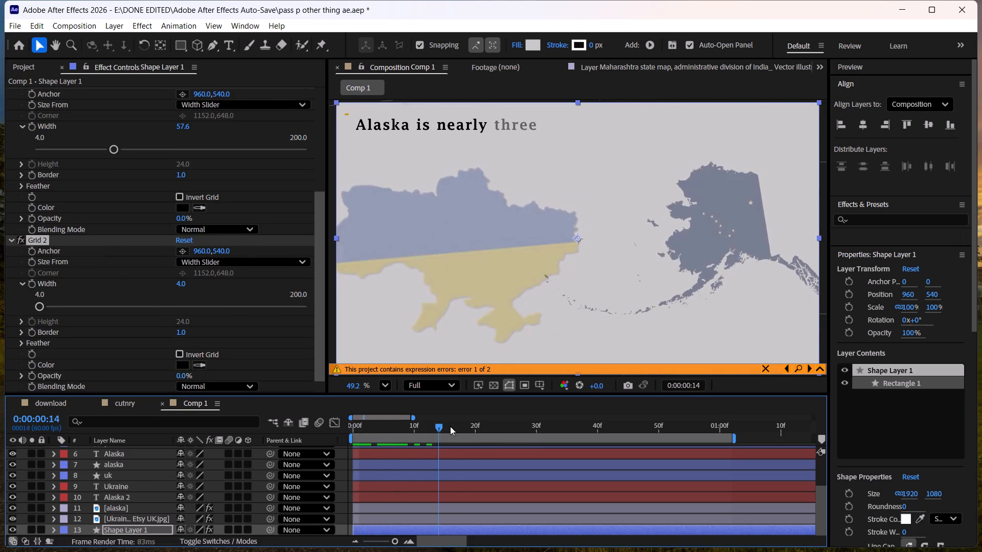
{"action": "left_click_drag", "start_coordinate": [450, 426], "coordinate": [540, 427]}
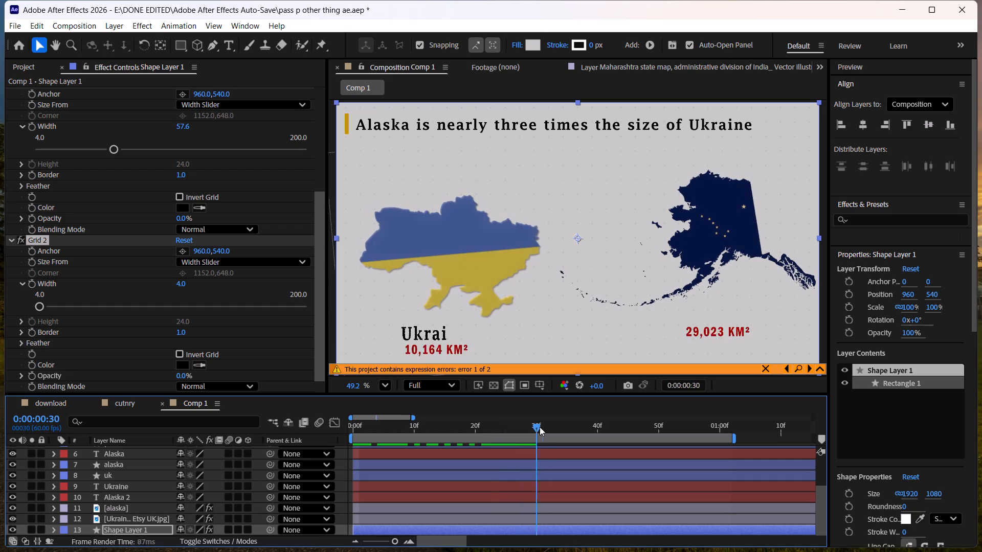
{"action": "left_click_drag", "start_coordinate": [540, 427], "coordinate": [656, 425]}
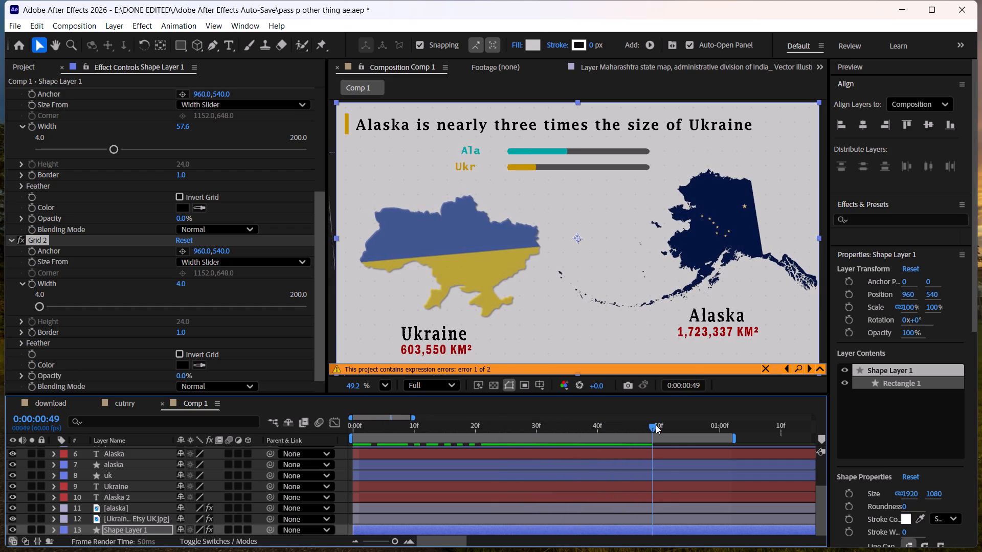
{"action": "left_click_drag", "start_coordinate": [656, 425], "coordinate": [744, 425]}
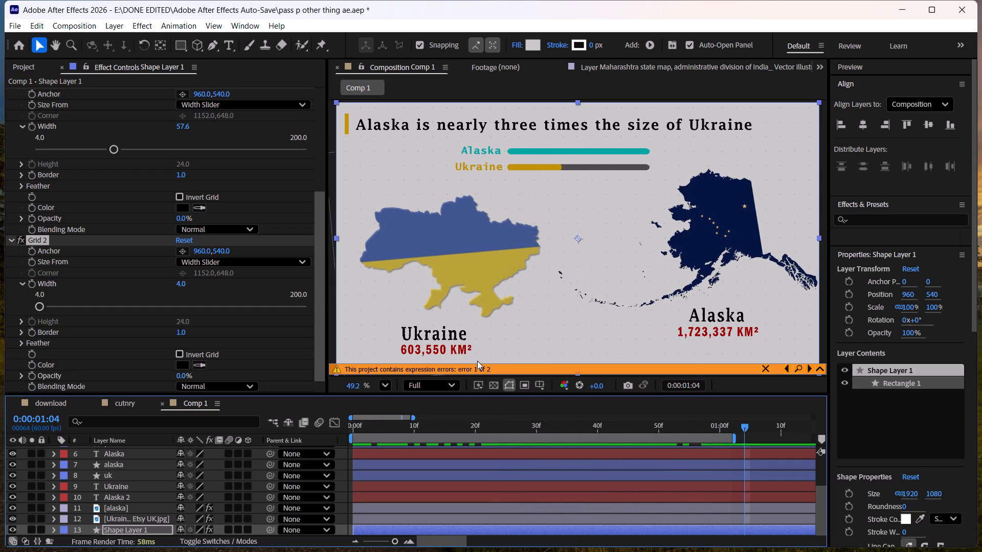
Reveal the alaska area layer's modified properties and examine its Slider keyframe timing between 0:00:00:29 and 0:00:00:42, ending on 0:00:00:29.
{"action": "scroll", "coordinate": [143, 490], "scroll_direction": "up", "scroll_amount": 2}
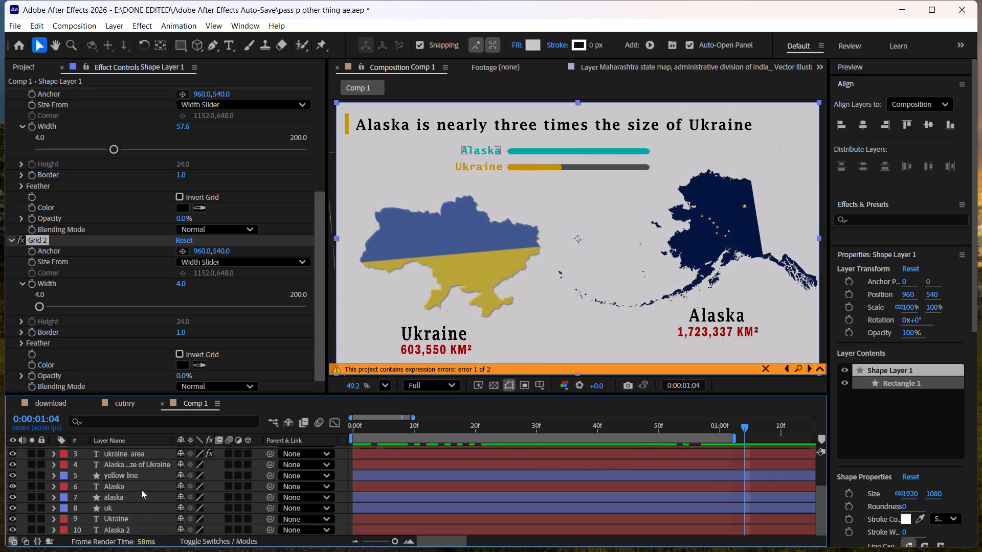
{"action": "scroll", "coordinate": [141, 490], "scroll_direction": "up", "scroll_amount": 4}
{"action": "left_click", "coordinate": [143, 450]}
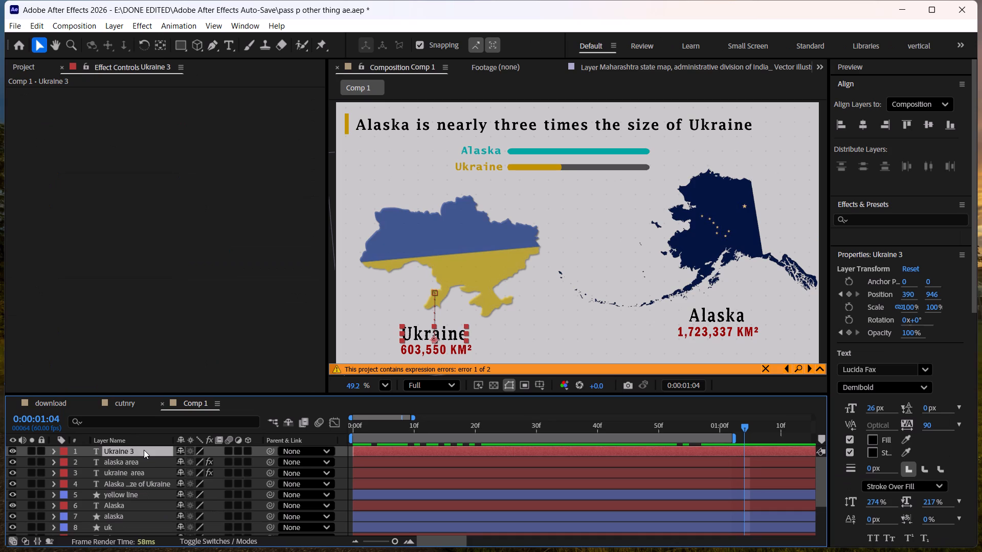
{"action": "left_click", "coordinate": [145, 464]}
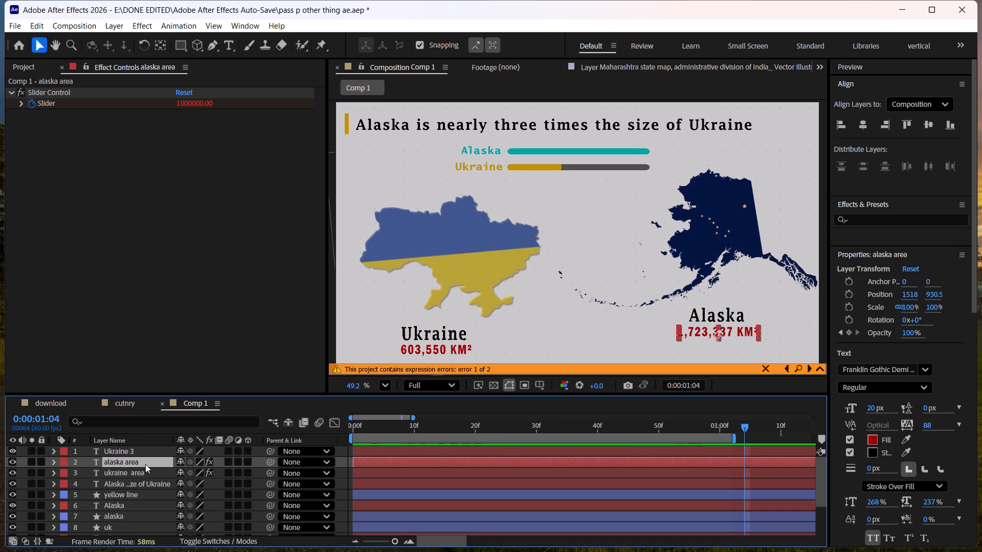
{"action": "type", "text": "uu"}
{"action": "scroll", "coordinate": [300, 496], "scroll_direction": "down", "scroll_amount": 1}
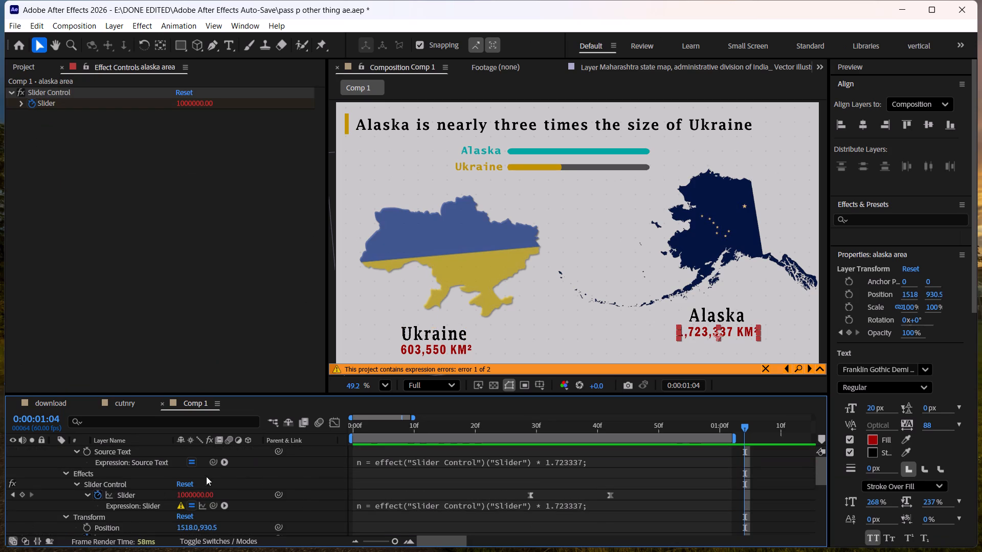
{"action": "left_click_drag", "start_coordinate": [619, 429], "coordinate": [607, 432]}
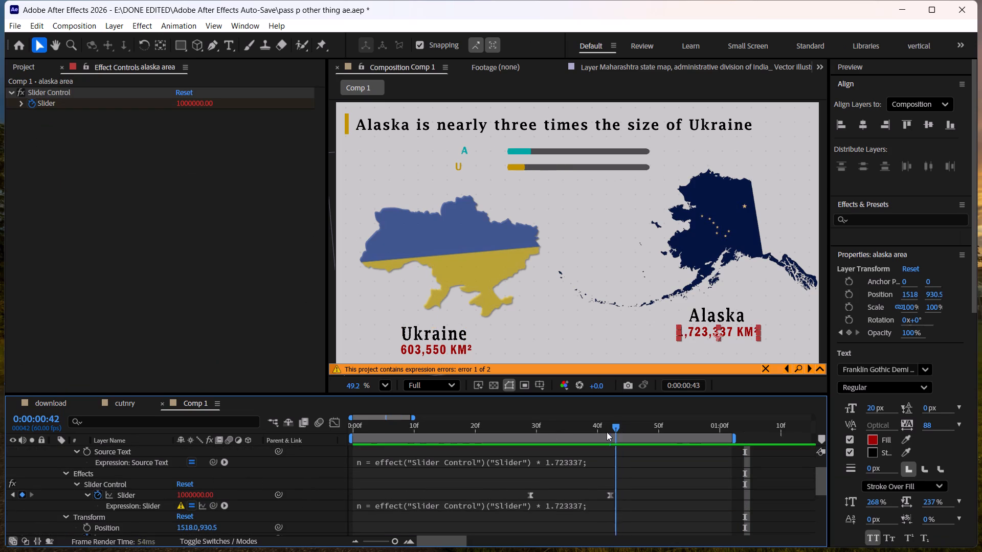
{"action": "left_click_drag", "start_coordinate": [607, 432], "coordinate": [529, 442]}
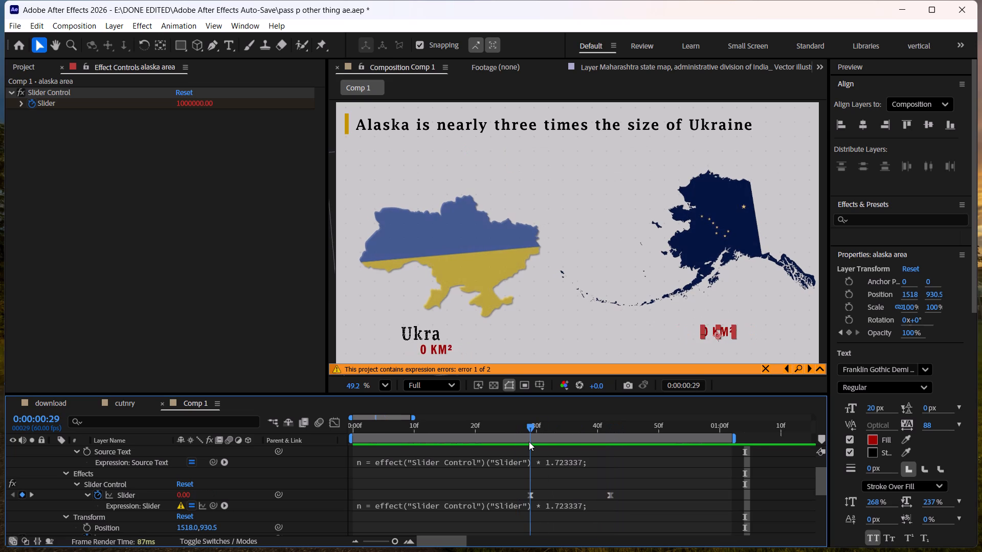
{"action": "left_click_drag", "start_coordinate": [529, 442], "coordinate": [610, 450]}
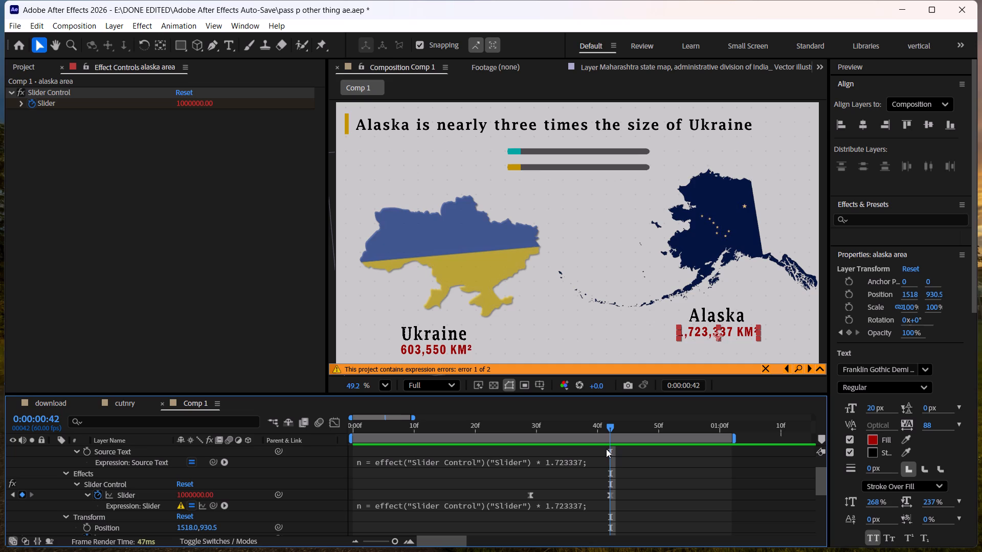
{"action": "left_click", "coordinate": [605, 446]}
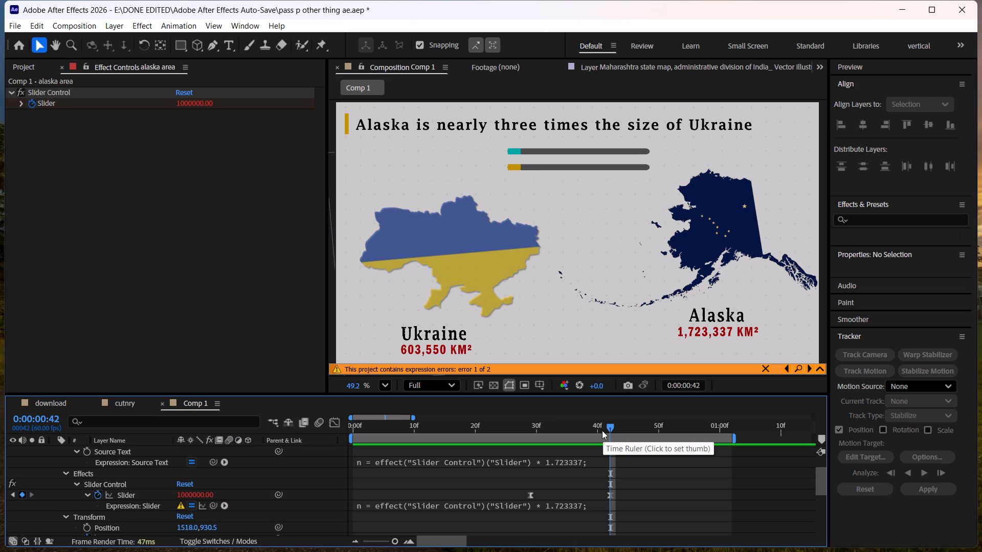
{"action": "left_click_drag", "start_coordinate": [602, 430], "coordinate": [602, 428]}
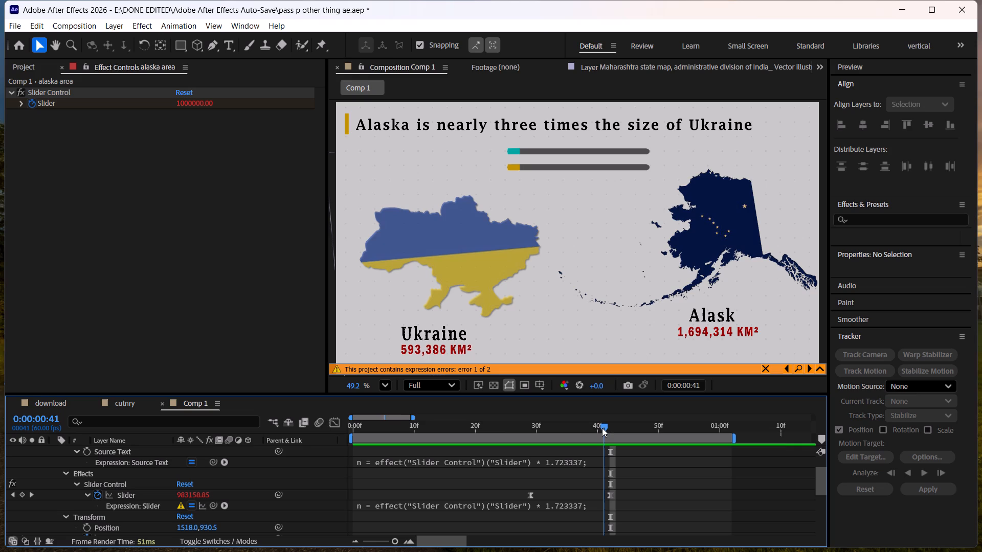
{"action": "left_click_drag", "start_coordinate": [602, 428], "coordinate": [531, 430]}
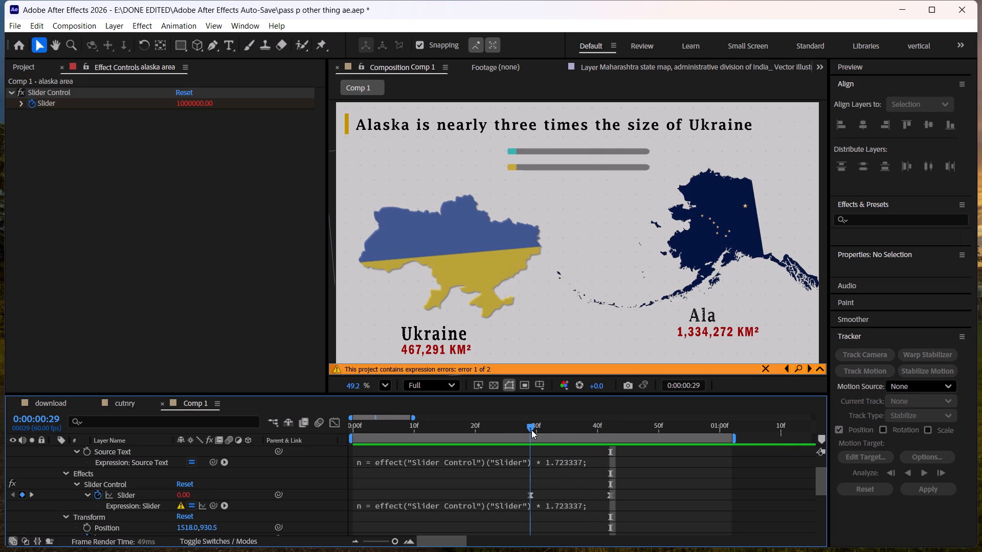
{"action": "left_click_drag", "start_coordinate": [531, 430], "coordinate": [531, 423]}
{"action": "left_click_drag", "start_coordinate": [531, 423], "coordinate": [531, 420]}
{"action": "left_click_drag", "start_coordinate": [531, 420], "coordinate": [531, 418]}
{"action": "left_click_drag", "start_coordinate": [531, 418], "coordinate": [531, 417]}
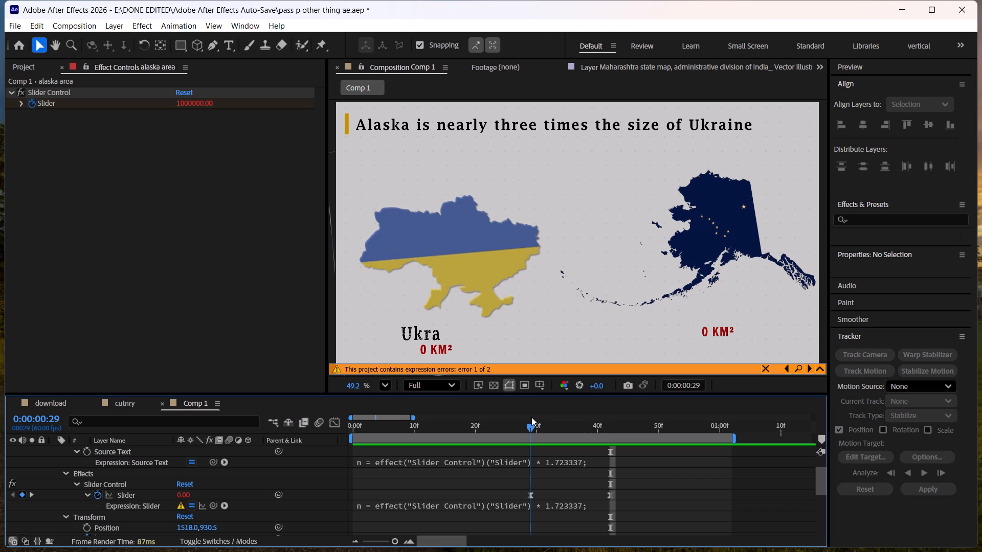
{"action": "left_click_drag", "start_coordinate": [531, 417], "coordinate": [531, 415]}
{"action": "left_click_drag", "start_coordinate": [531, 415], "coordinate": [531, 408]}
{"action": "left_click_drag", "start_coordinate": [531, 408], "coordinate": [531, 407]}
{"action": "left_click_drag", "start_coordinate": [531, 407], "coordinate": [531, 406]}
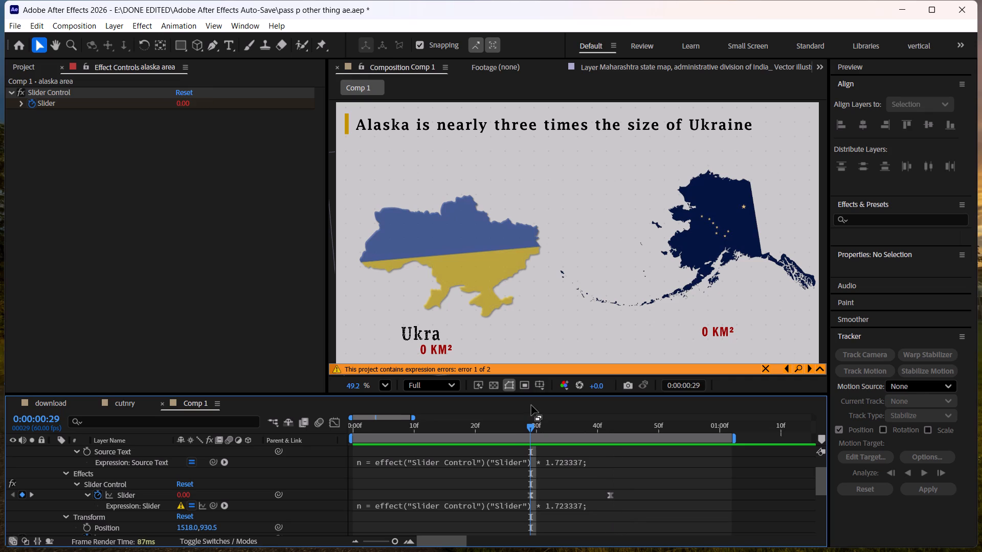
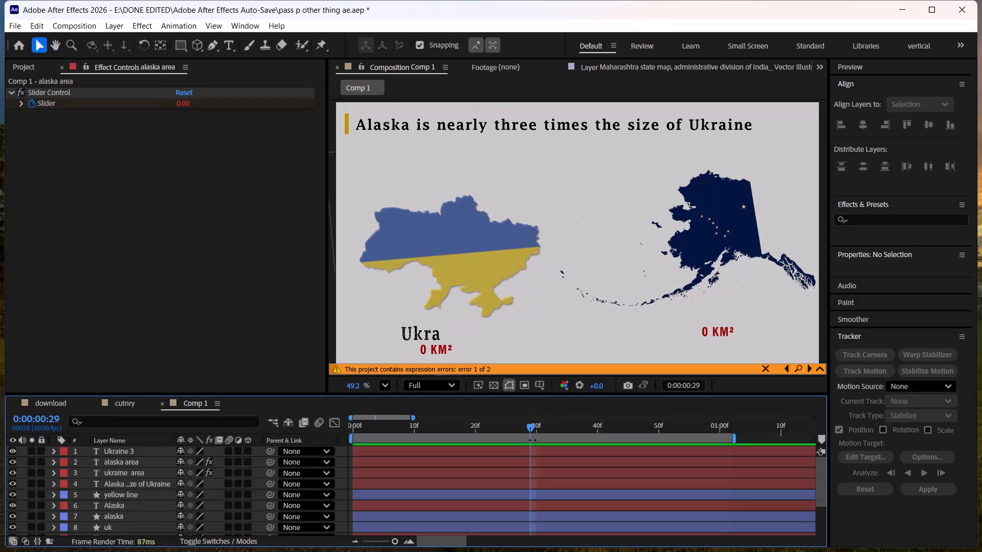
Scrub between 0:00:00:25 and 0:00:00:50 to examine when the area counters and country labels animate in, ending on 0:00:00:30.
{"action": "left_click_drag", "start_coordinate": [532, 427], "coordinate": [507, 427]}
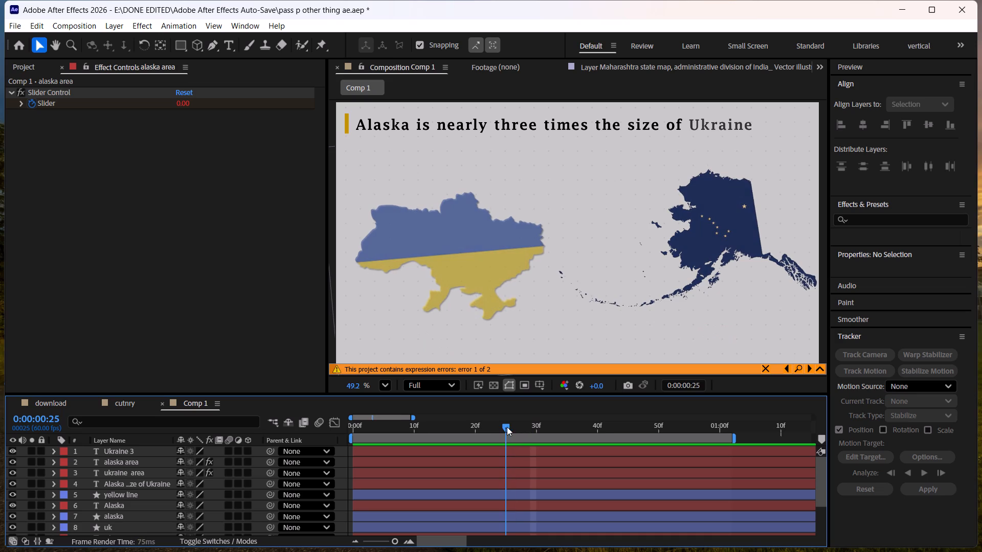
{"action": "left_click_drag", "start_coordinate": [507, 427], "coordinate": [521, 431]}
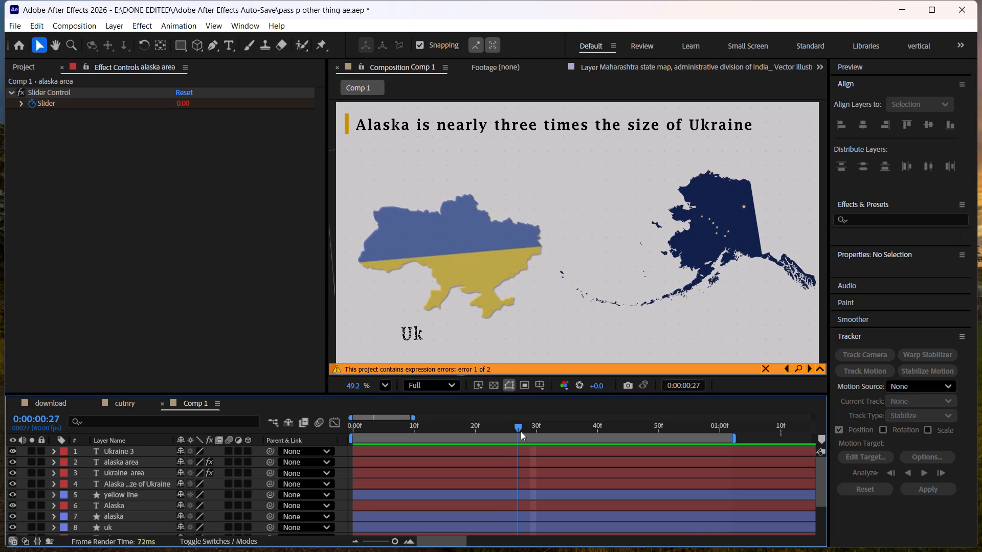
{"action": "left_click_drag", "start_coordinate": [521, 431], "coordinate": [529, 431]}
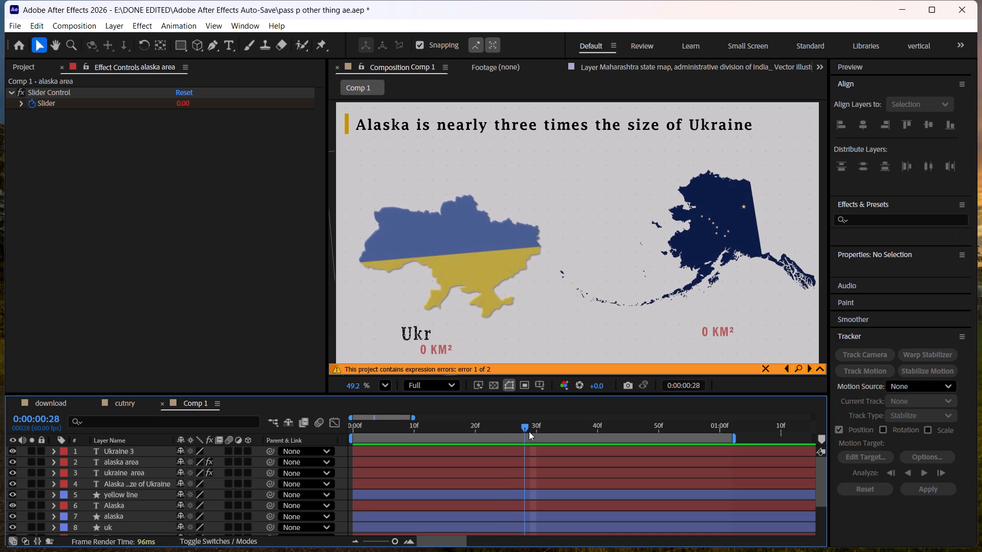
{"action": "left_click_drag", "start_coordinate": [529, 431], "coordinate": [575, 437]}
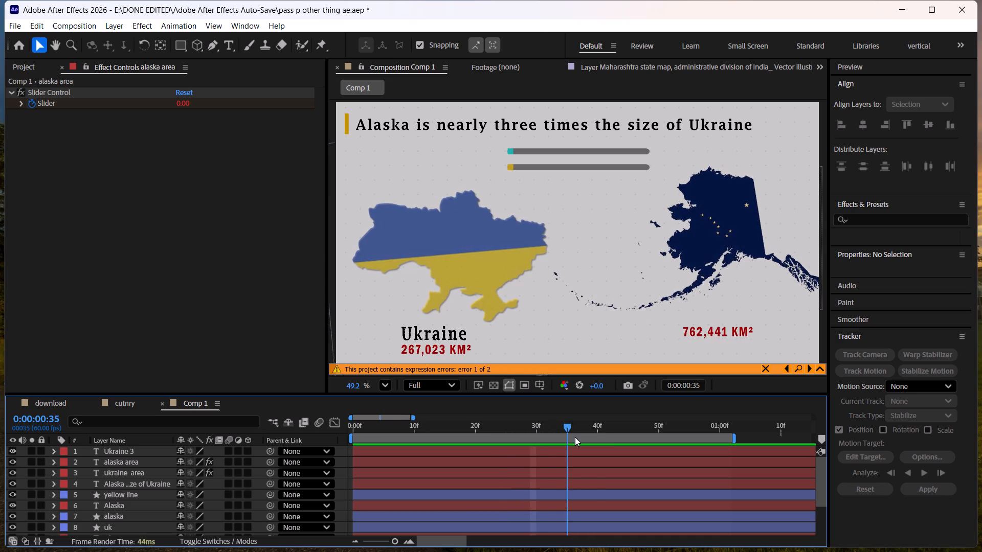
{"action": "left_click_drag", "start_coordinate": [575, 437], "coordinate": [644, 441]}
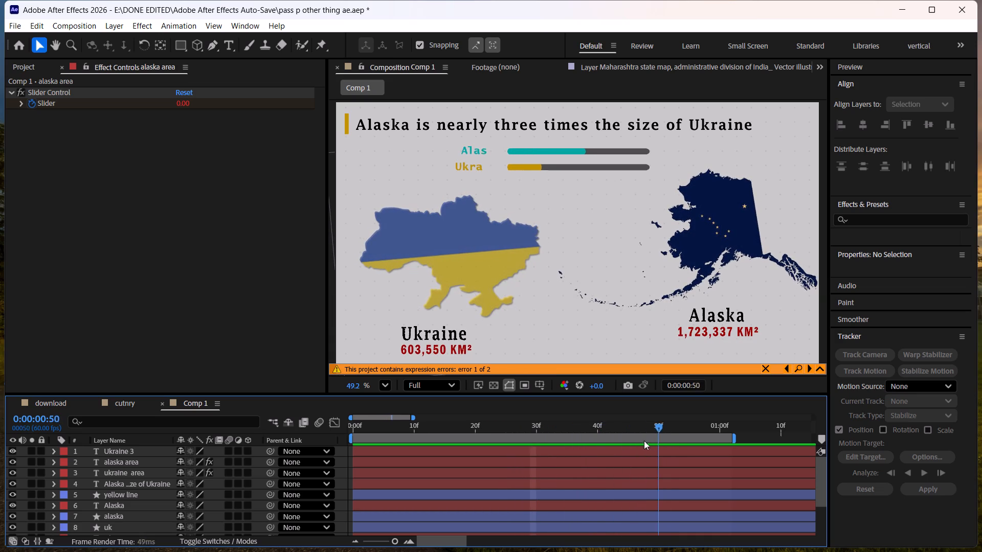
{"action": "left_click_drag", "start_coordinate": [644, 441], "coordinate": [532, 441]}
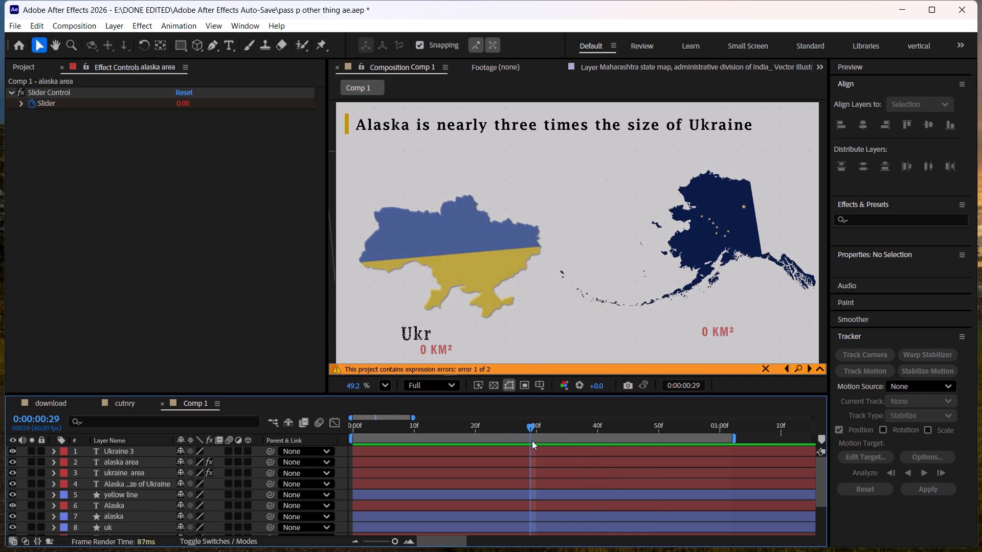
{"action": "left_click_drag", "start_coordinate": [532, 441], "coordinate": [539, 441]}
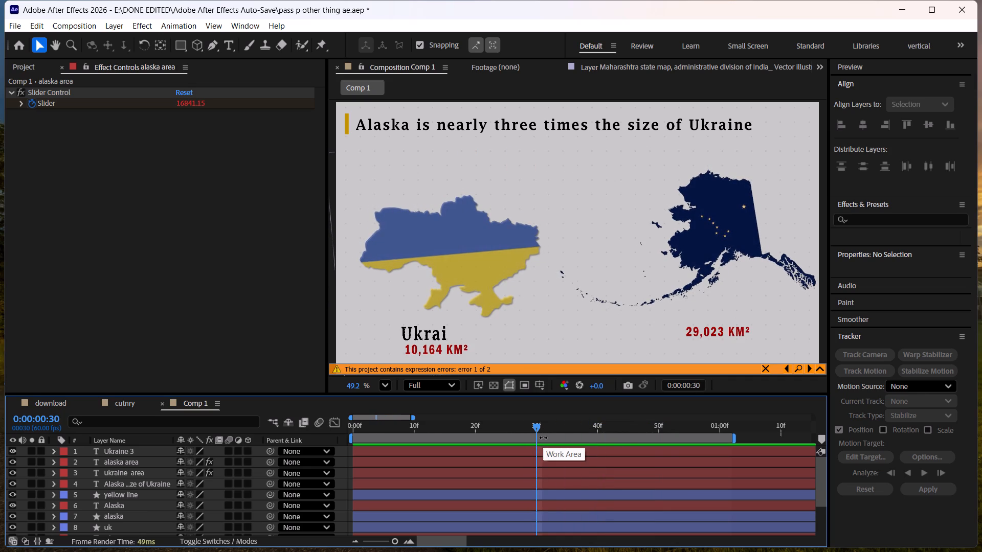
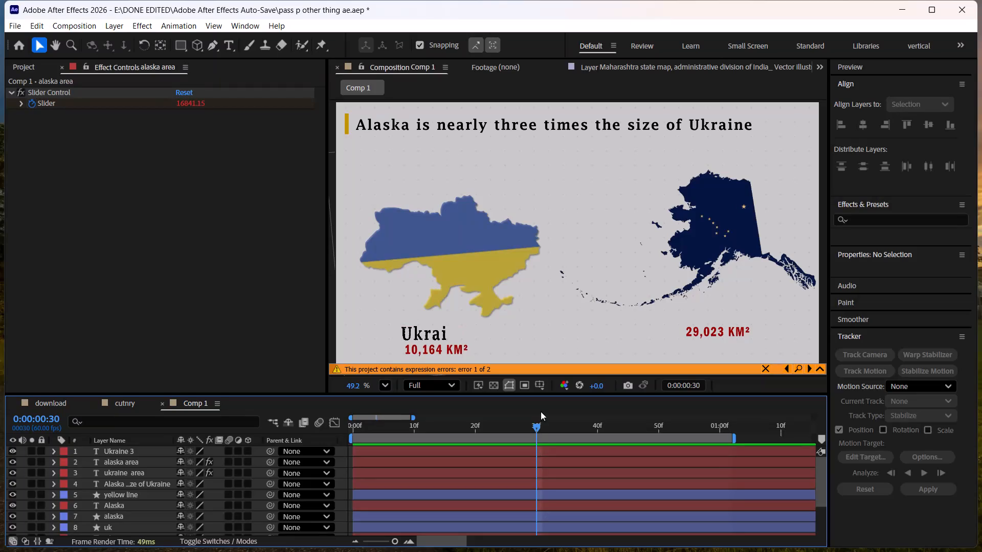
Scrub between 0:00:00:17 and 0:00:00:40 to examine the title, counter and label timing, ending on 0:00:00:38.
{"action": "left_click_drag", "start_coordinate": [533, 425], "coordinate": [466, 433]}
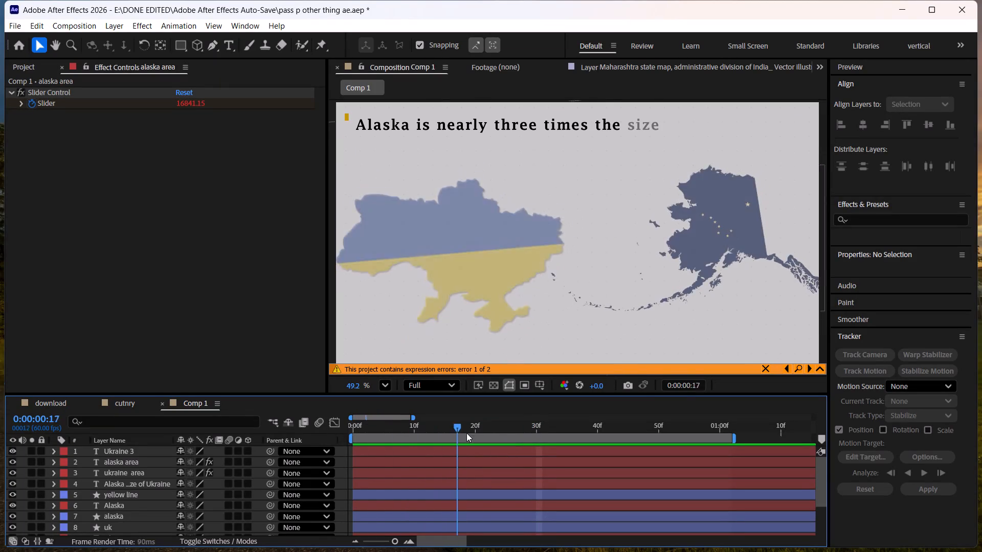
{"action": "left_click_drag", "start_coordinate": [466, 433], "coordinate": [585, 427]}
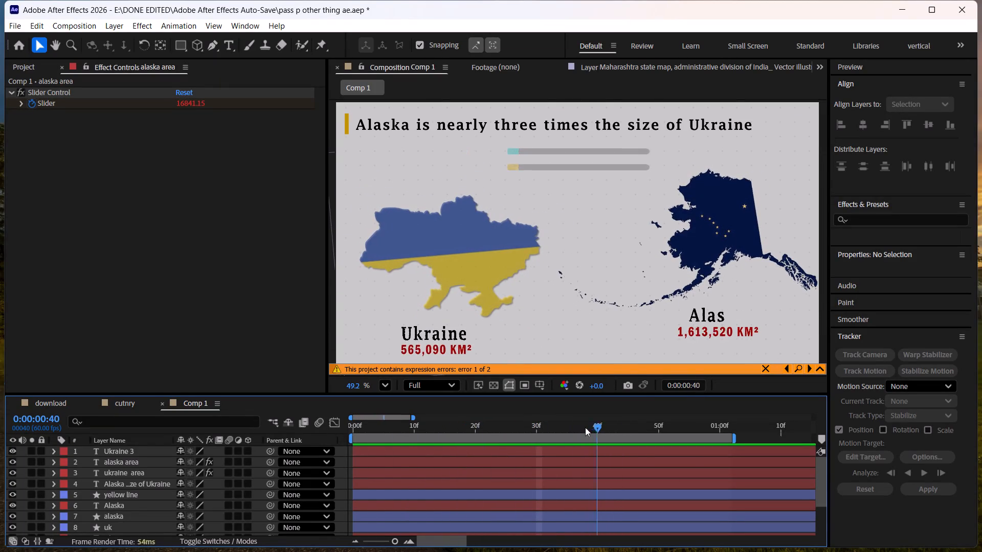
{"action": "left_click_drag", "start_coordinate": [585, 427], "coordinate": [582, 427]}
{"action": "scroll", "coordinate": [94, 451], "scroll_direction": "up", "scroll_amount": 1}
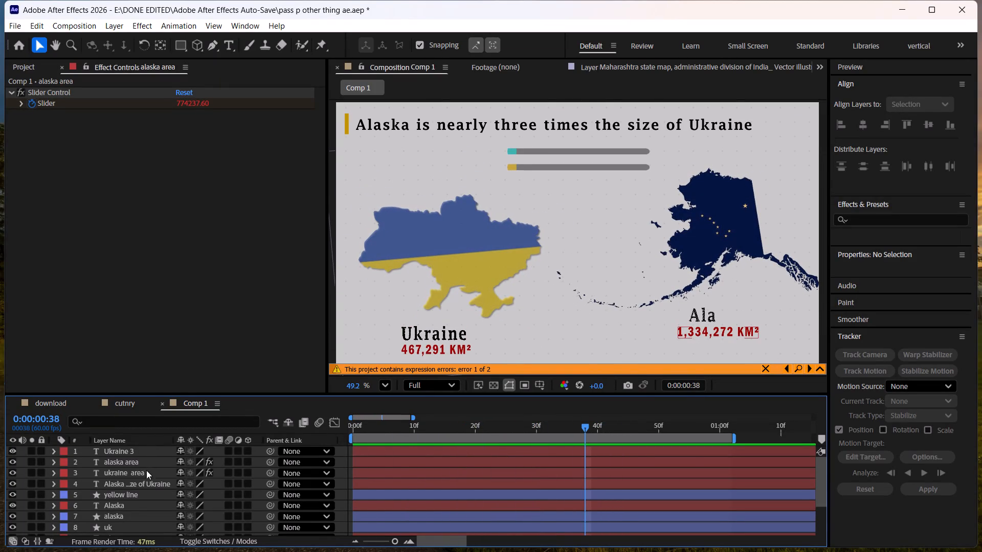
Add a period at the end of the title "Alaska is nearly three times the size of Ukraine".
{"action": "left_click", "coordinate": [148, 479]}
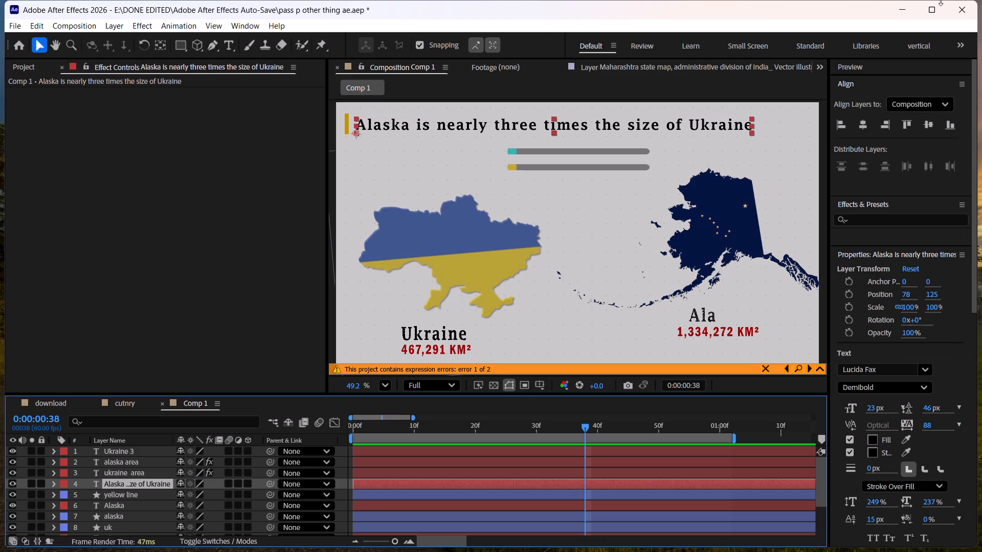
{"action": "key", "text": "ctrl+t"}
{"action": "left_click", "coordinate": [745, 126]}
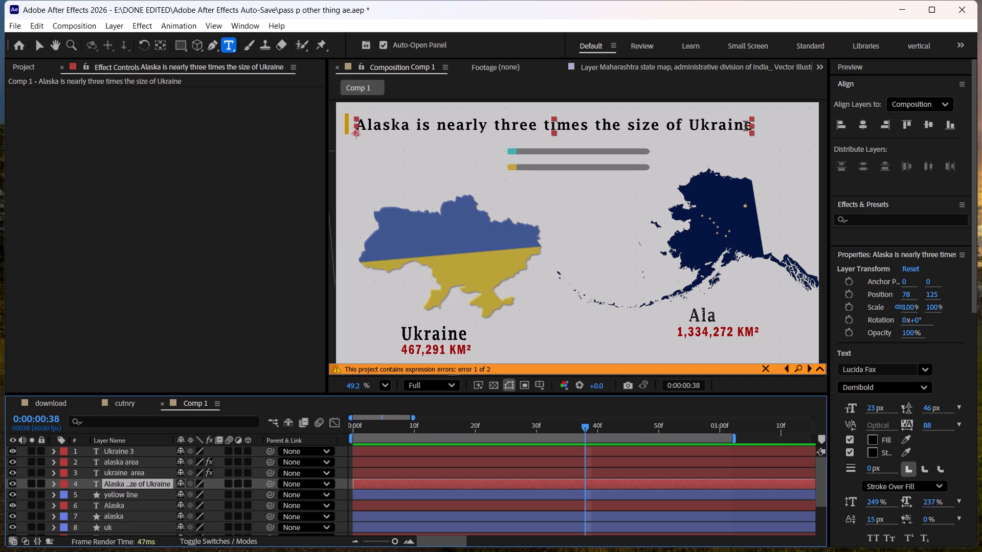
{"action": "left_click", "coordinate": [748, 127]}
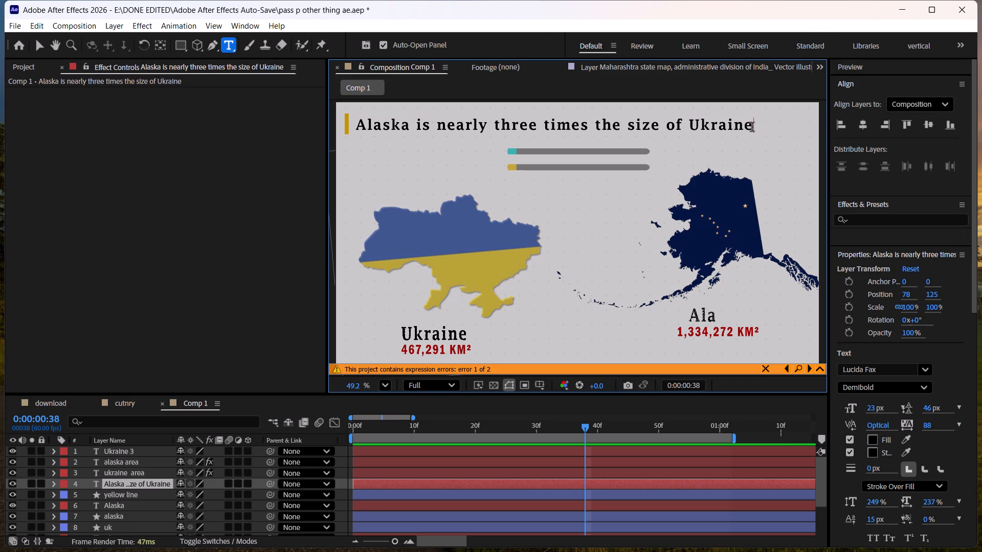
{"action": "key", "text": "period"}
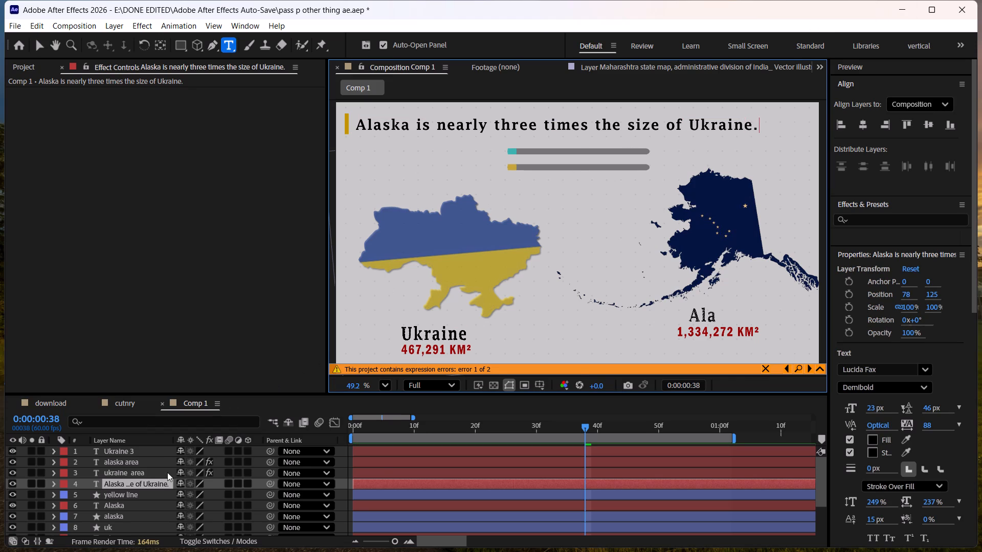
In the cutnry composition, add a period after "India's largest states" at the end of the title.
{"action": "left_click", "coordinate": [126, 407]}
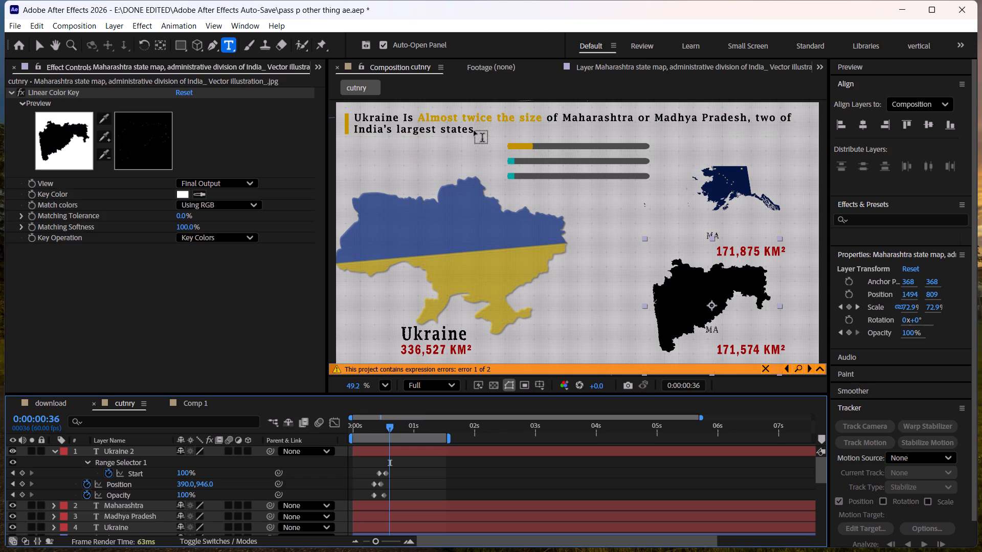
{"action": "left_click", "coordinate": [473, 131]}
{"action": "key", "text": "period"}
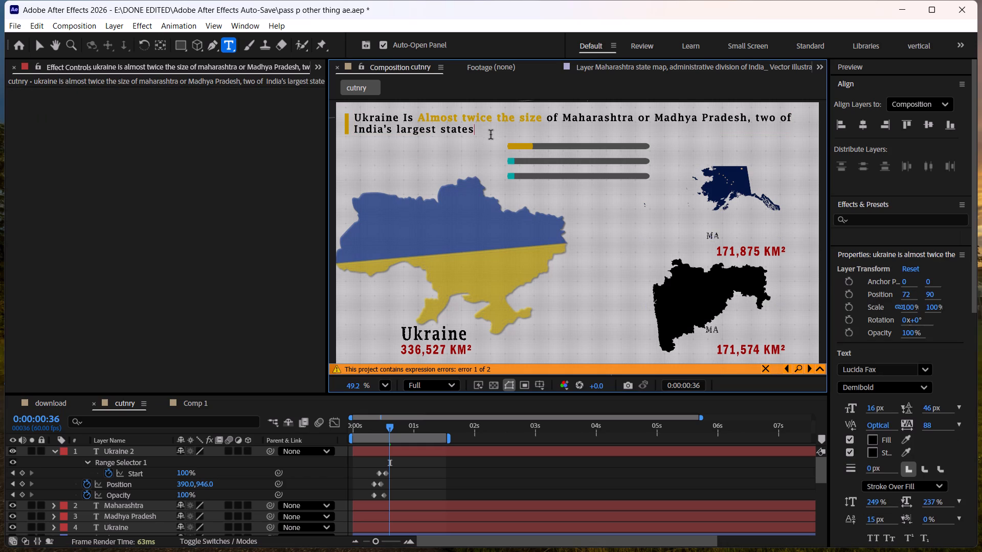
Return to Comp 1 and scrub from the opening frames to 0:00:00:24 to examine how the punctuated title animates in.
{"action": "left_click", "coordinate": [205, 399]}
{"action": "left_click", "coordinate": [166, 459]}
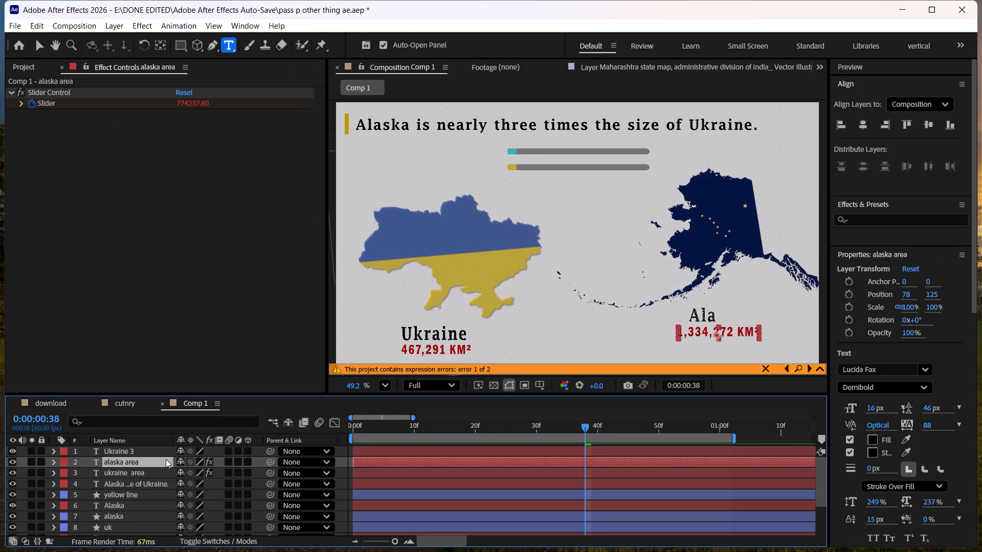
{"action": "left_click", "coordinate": [221, 462]}
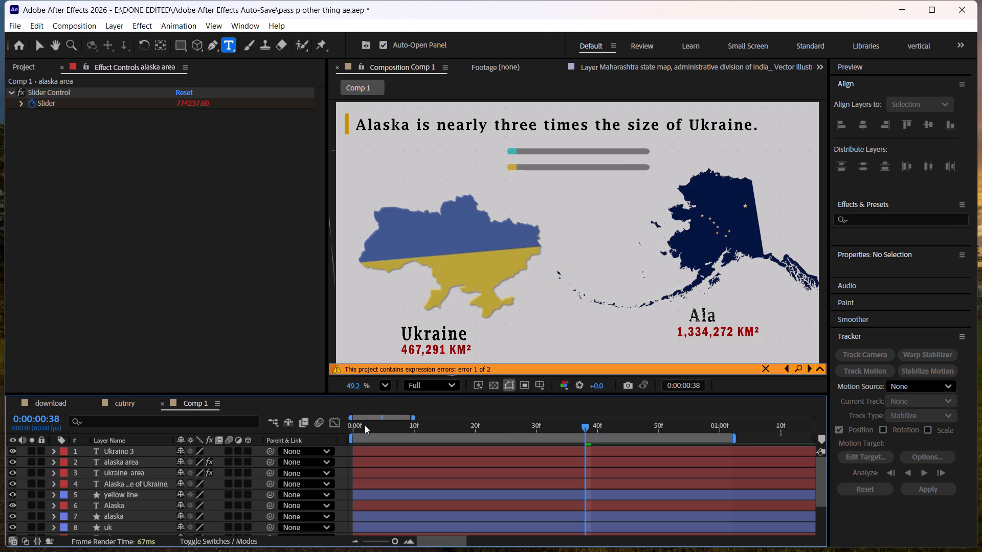
{"action": "left_click_drag", "start_coordinate": [366, 427], "coordinate": [397, 436]}
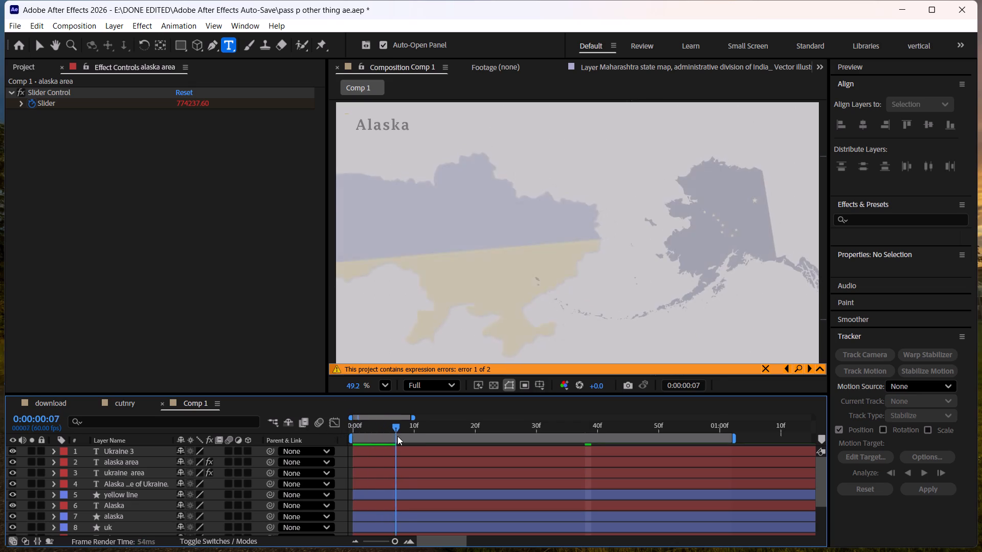
{"action": "left_click_drag", "start_coordinate": [397, 436], "coordinate": [499, 447]}
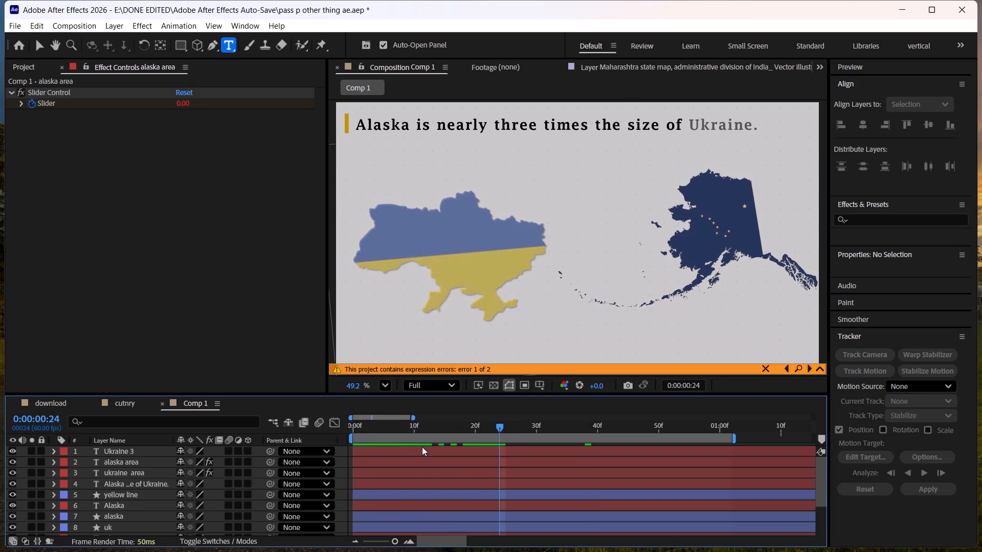
Reveal Shape Layer 1's keyframes and move the Grid 3 effect's second Opacity keyframe earlier, to 0:00:00:17.
{"action": "scroll", "coordinate": [146, 487], "scroll_direction": "down", "scroll_amount": 3}
{"action": "scroll", "coordinate": [140, 491], "scroll_direction": "up", "scroll_amount": 1}
{"action": "scroll", "coordinate": [139, 491], "scroll_direction": "down", "scroll_amount": 3}
{"action": "scroll", "coordinate": [125, 523], "scroll_direction": "up", "scroll_amount": 1}
{"action": "scroll", "coordinate": [125, 523], "scroll_direction": "down", "scroll_amount": 1}
{"action": "left_click", "coordinate": [125, 529]}
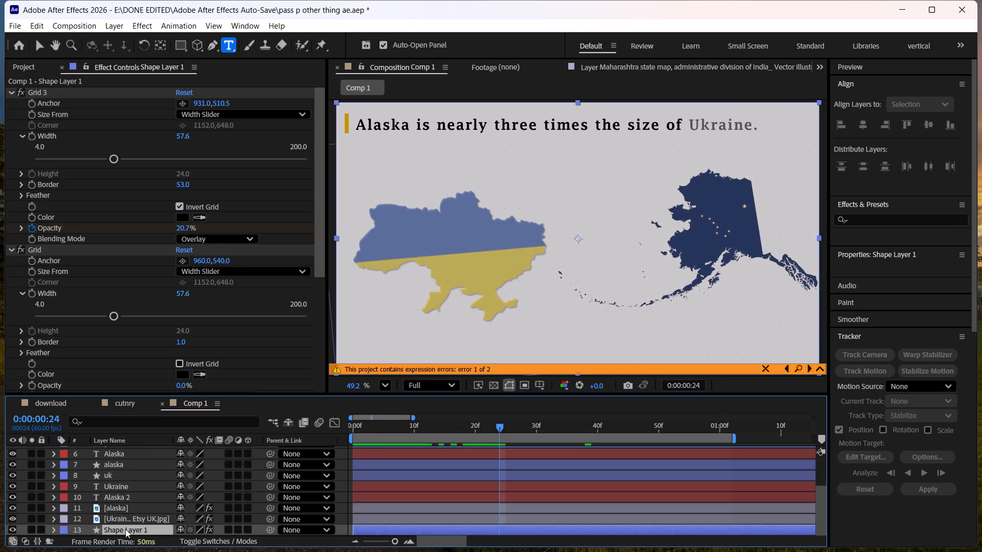
{"action": "key", "text": "u"}
{"action": "key", "text": "u"}
{"action": "scroll", "coordinate": [348, 504], "scroll_direction": "down", "scroll_amount": 5}
{"action": "key", "text": "u"}
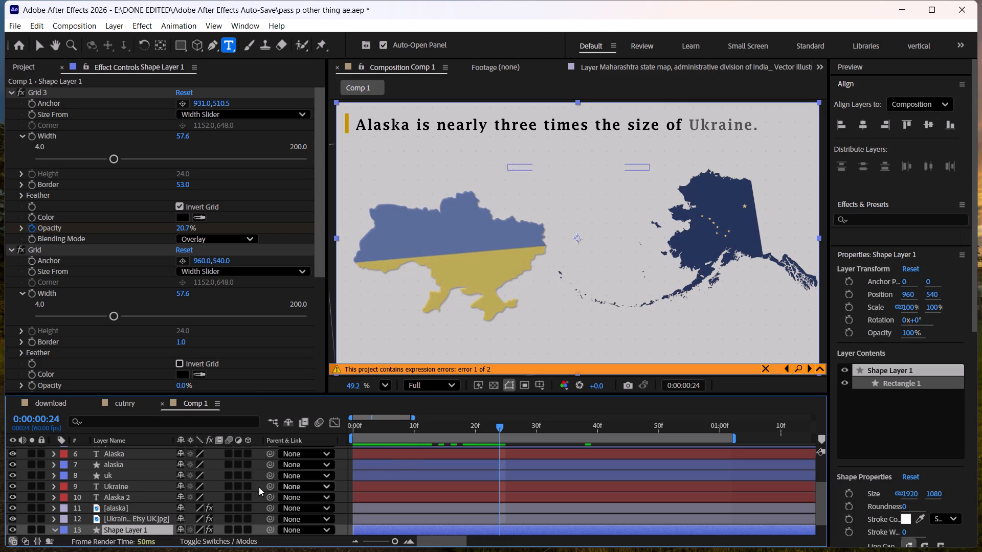
{"action": "scroll", "coordinate": [199, 493], "scroll_direction": "down", "scroll_amount": 4}
{"action": "left_click_drag", "start_coordinate": [530, 528], "coordinate": [519, 530]}
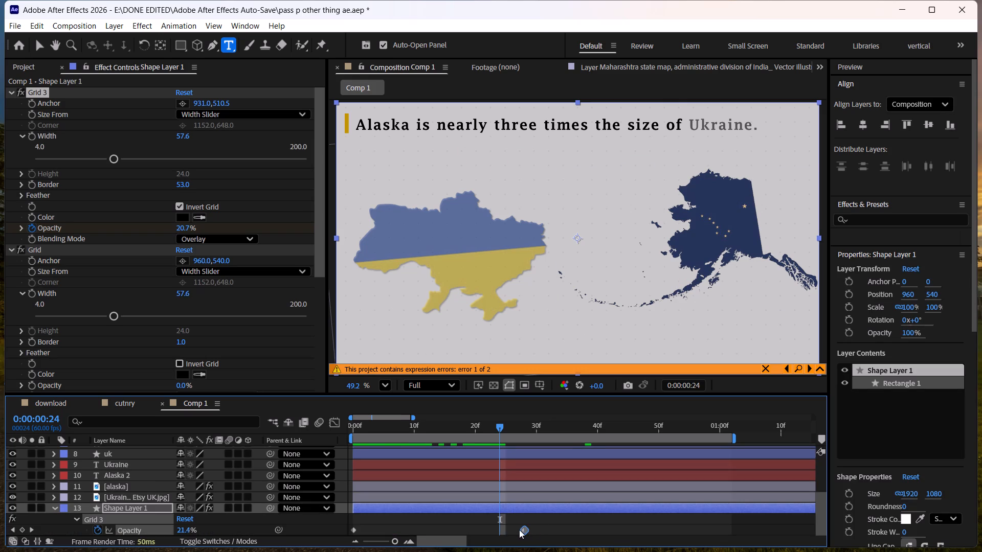
{"action": "left_click_drag", "start_coordinate": [519, 530], "coordinate": [454, 525]}
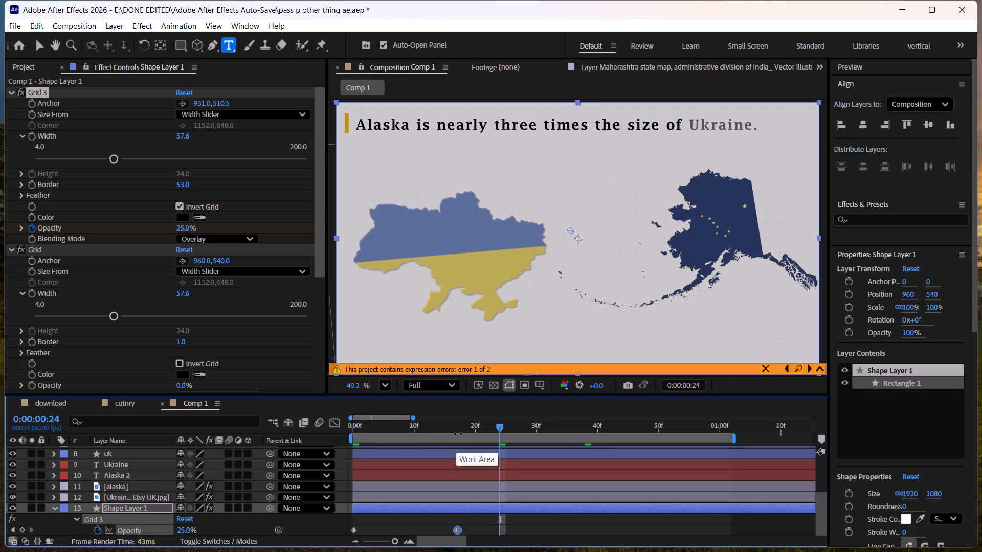
Scrub through the opening to 0:00:00:37 and examine the background grid dots close up.
{"action": "left_click_drag", "start_coordinate": [459, 426], "coordinate": [414, 427]}
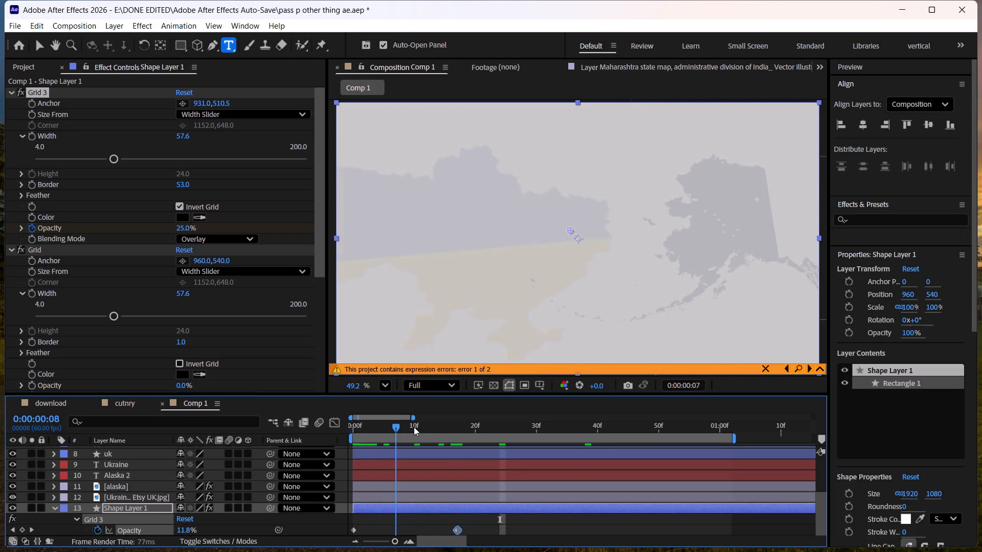
{"action": "left_click_drag", "start_coordinate": [414, 427], "coordinate": [578, 430]}
{"action": "scroll", "coordinate": [588, 277], "scroll_direction": "up", "scroll_amount": 5}
{"action": "scroll", "coordinate": [599, 224], "scroll_direction": "up", "scroll_amount": 5}
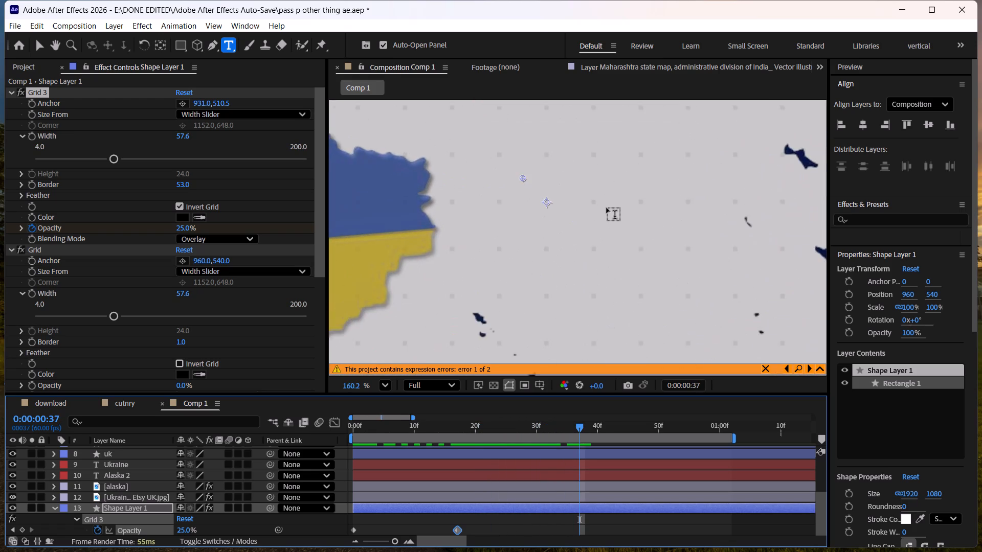
{"action": "scroll", "coordinate": [615, 194], "scroll_direction": "up", "scroll_amount": 7}
{"action": "scroll", "coordinate": [659, 265], "scroll_direction": "up", "scroll_amount": 6}
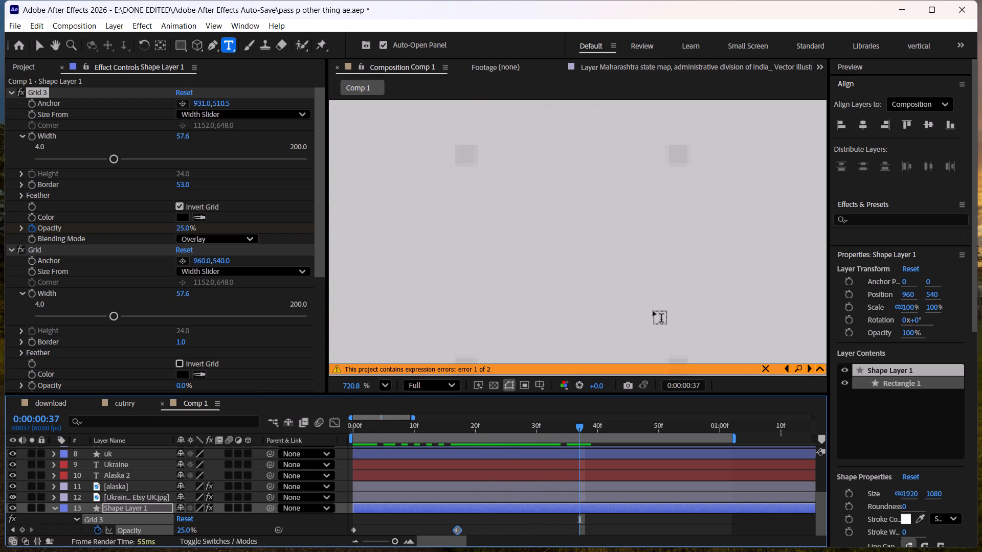
{"action": "scroll", "coordinate": [557, 196], "scroll_direction": "down", "scroll_amount": 3}
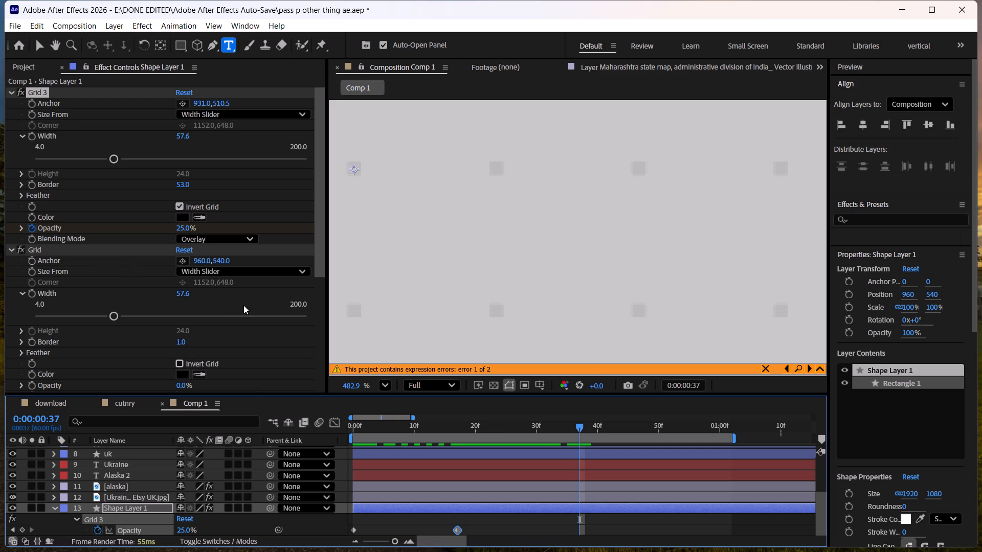
Examine the Grid effect settings and the dots' fade-in between 0:00:00:00 and 0:00:00:18, ending on the Opacity keyframe at 0:00:00:17.
{"action": "left_click", "coordinate": [243, 306]}
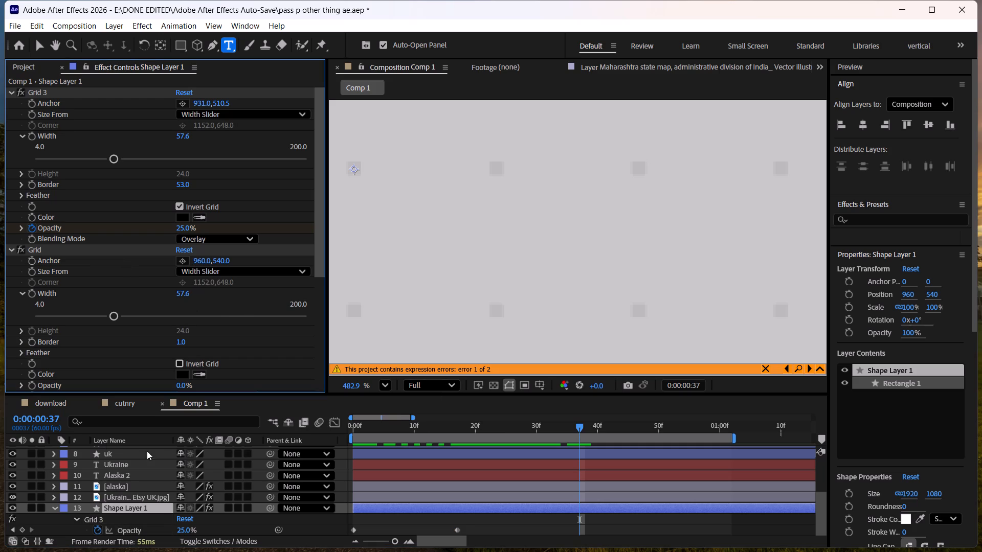
{"action": "left_click", "coordinate": [15, 531]}
{"action": "scroll", "coordinate": [137, 353], "scroll_direction": "down", "scroll_amount": 2}
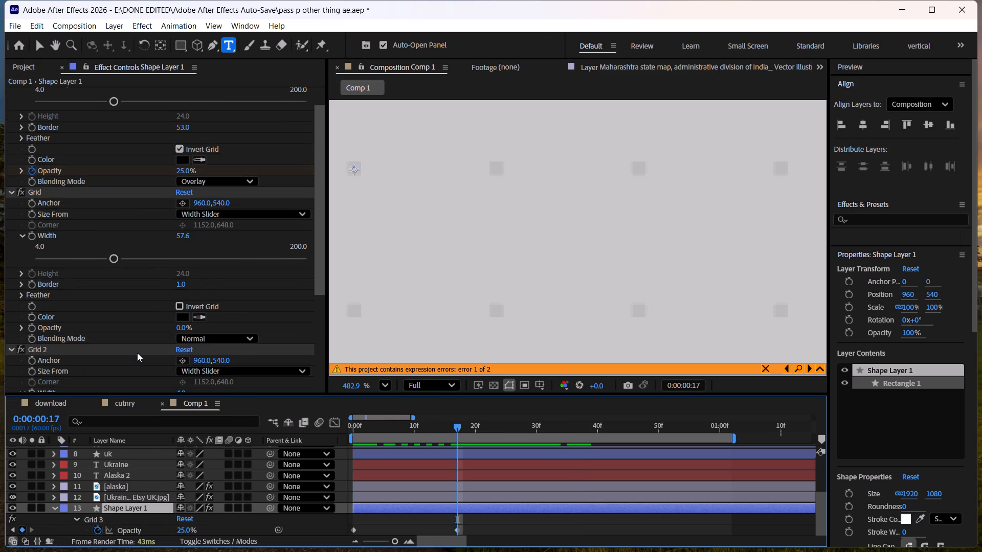
{"action": "scroll", "coordinate": [137, 353], "scroll_direction": "down", "scroll_amount": 1}
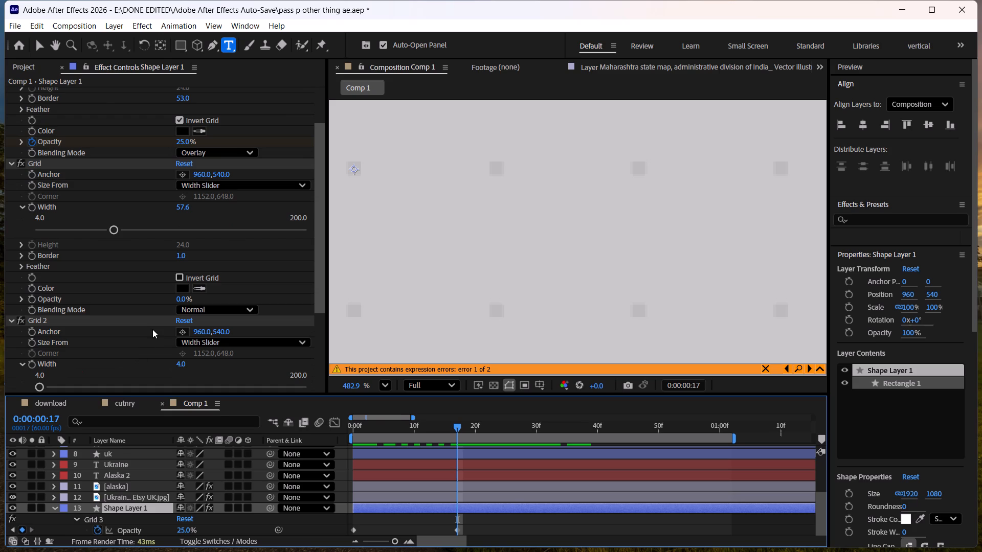
{"action": "left_click_drag", "start_coordinate": [376, 427], "coordinate": [328, 433]}
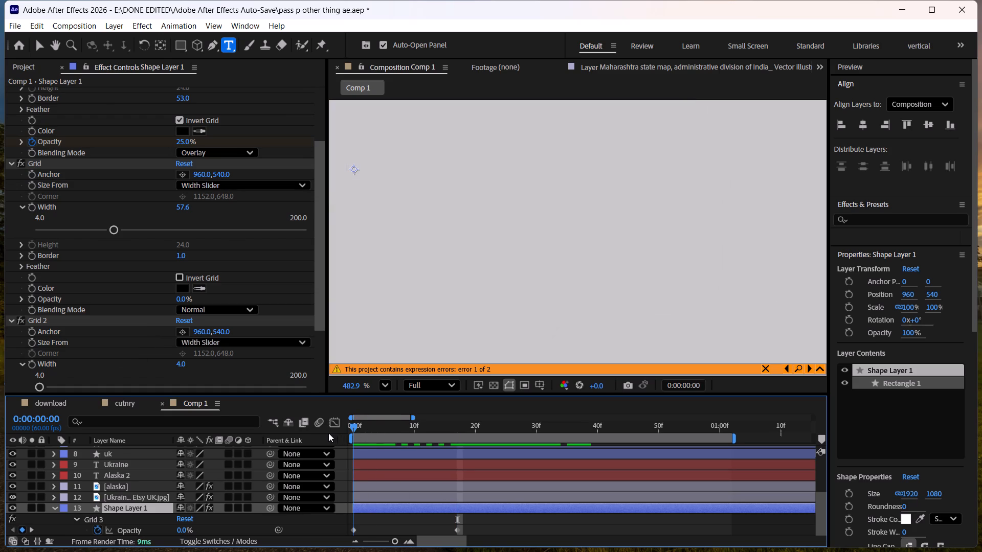
{"action": "left_click_drag", "start_coordinate": [328, 433], "coordinate": [460, 449]}
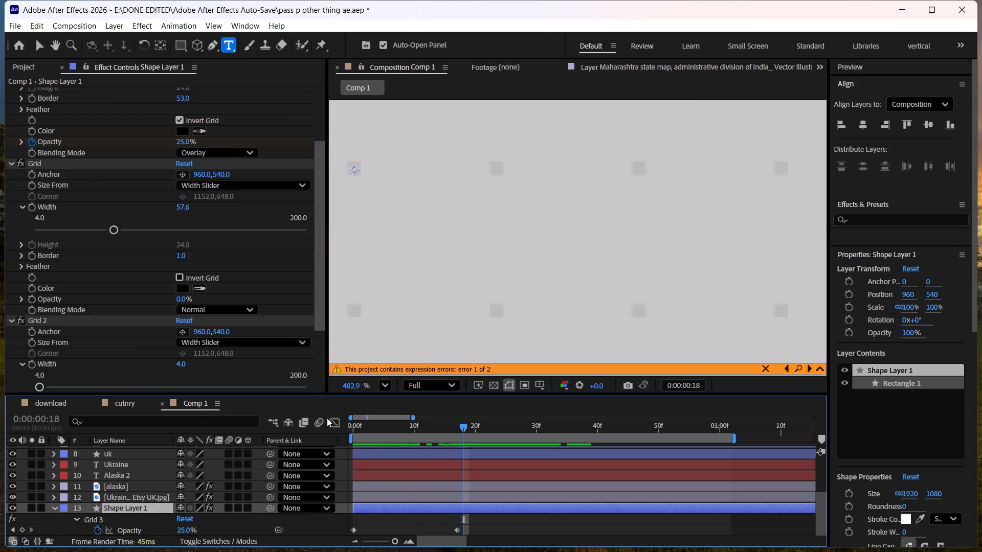
{"action": "left_click", "coordinate": [12, 525]}
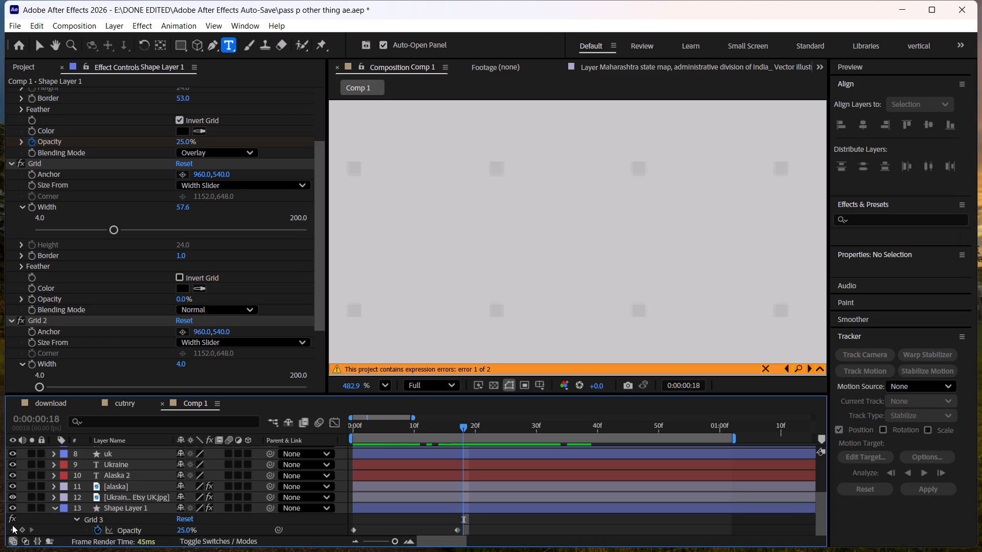
{"action": "left_click", "coordinate": [12, 533]}
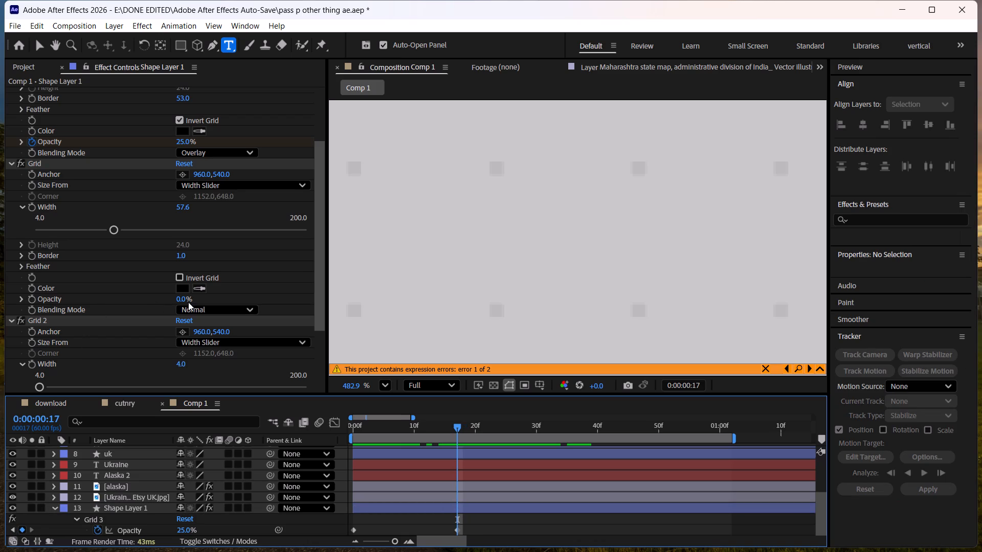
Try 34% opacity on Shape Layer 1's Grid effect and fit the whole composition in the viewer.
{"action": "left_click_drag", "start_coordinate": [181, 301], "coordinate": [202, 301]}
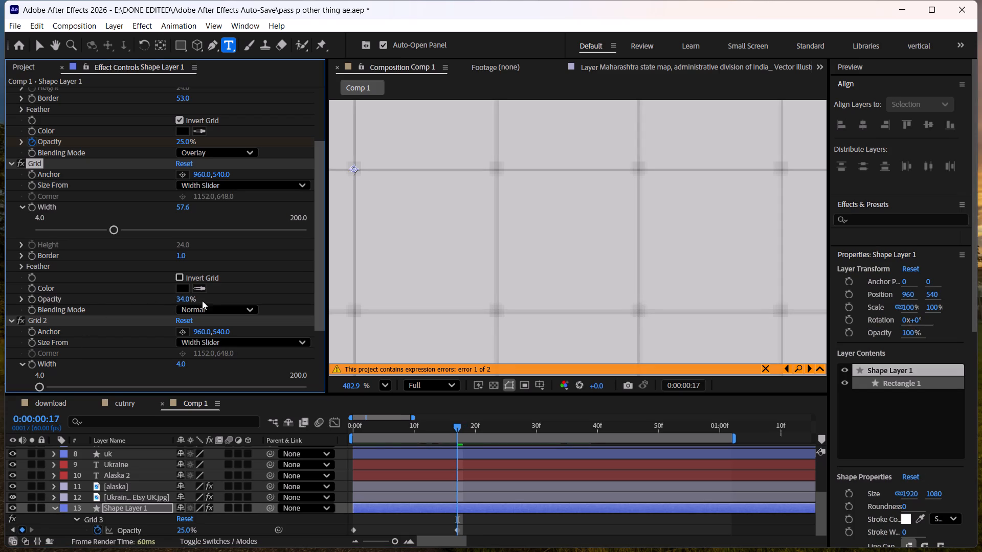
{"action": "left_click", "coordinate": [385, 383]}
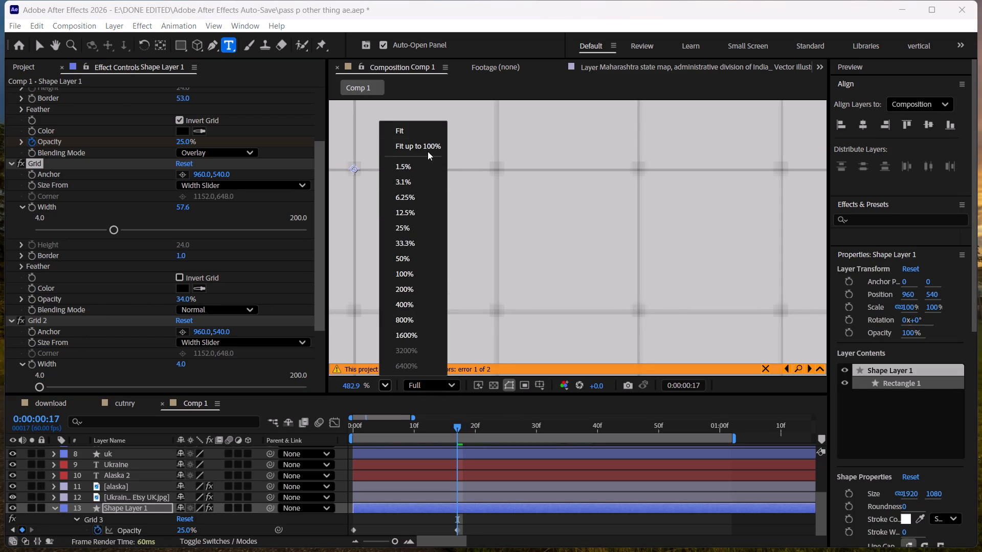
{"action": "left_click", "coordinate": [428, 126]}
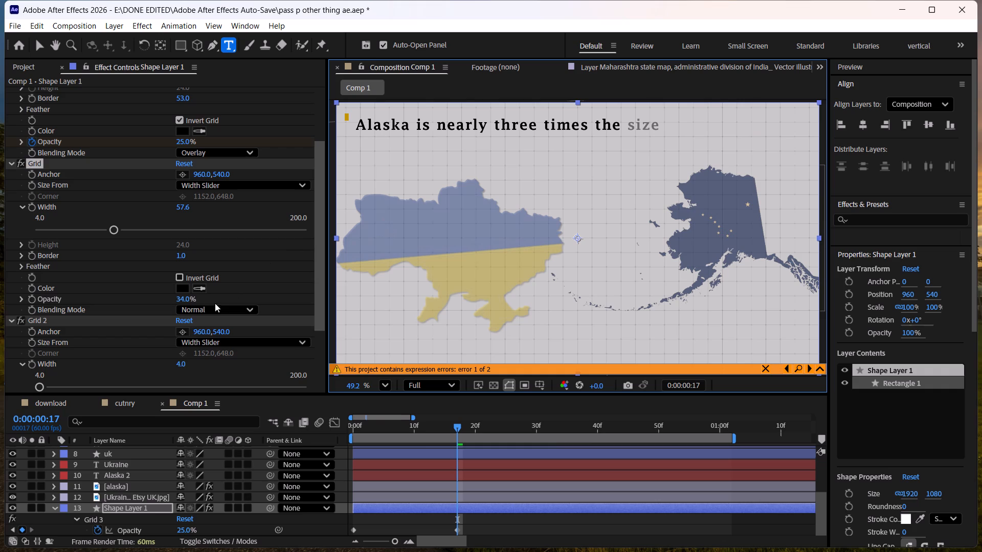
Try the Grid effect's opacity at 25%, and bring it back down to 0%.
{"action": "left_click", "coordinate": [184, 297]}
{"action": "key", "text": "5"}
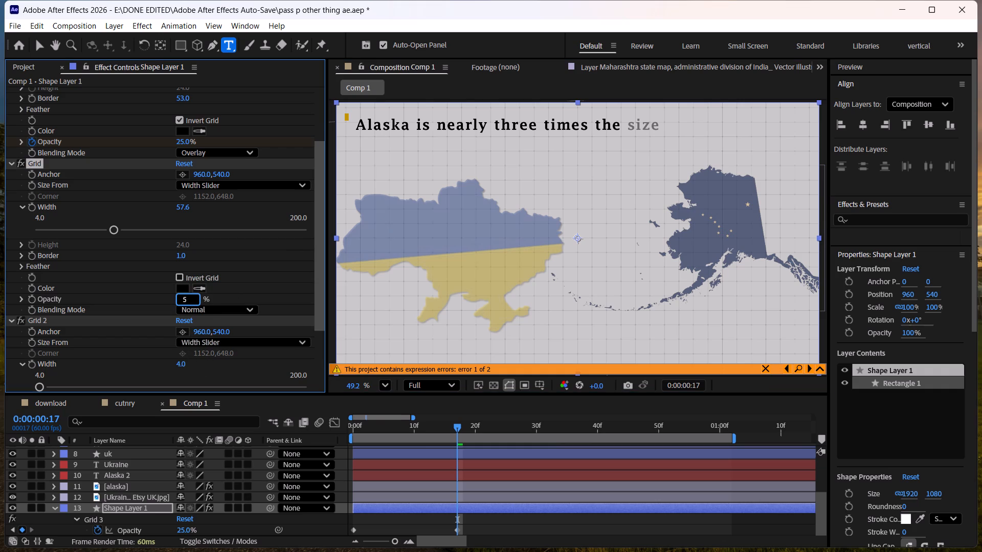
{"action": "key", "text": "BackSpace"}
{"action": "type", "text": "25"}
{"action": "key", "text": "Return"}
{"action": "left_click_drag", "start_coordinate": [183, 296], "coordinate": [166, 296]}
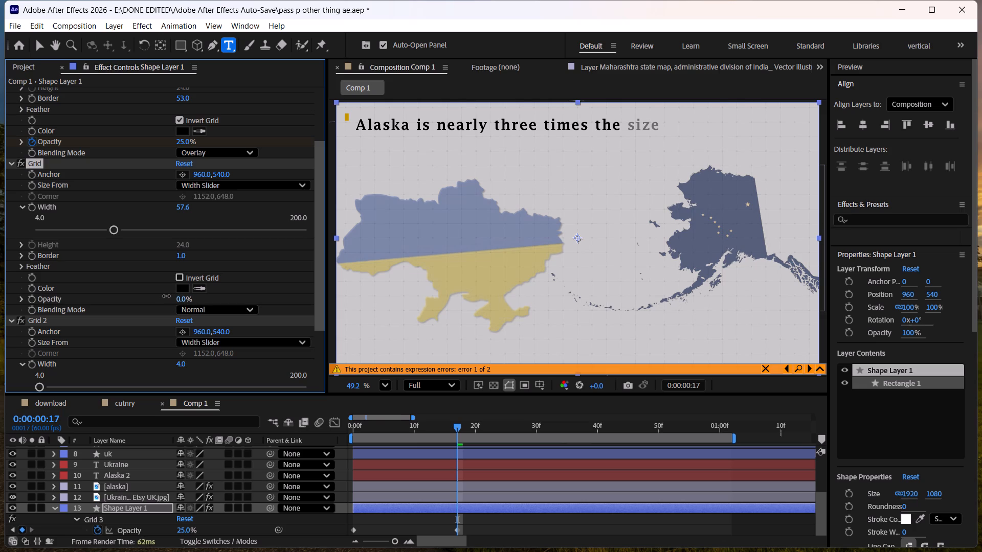
Adjust the first Grid effect's opacity on Shape Layer 1 and undo back to 25%.
{"action": "left_click_drag", "start_coordinate": [166, 296], "coordinate": [173, 297]}
{"action": "key", "text": "ctrl+z"}
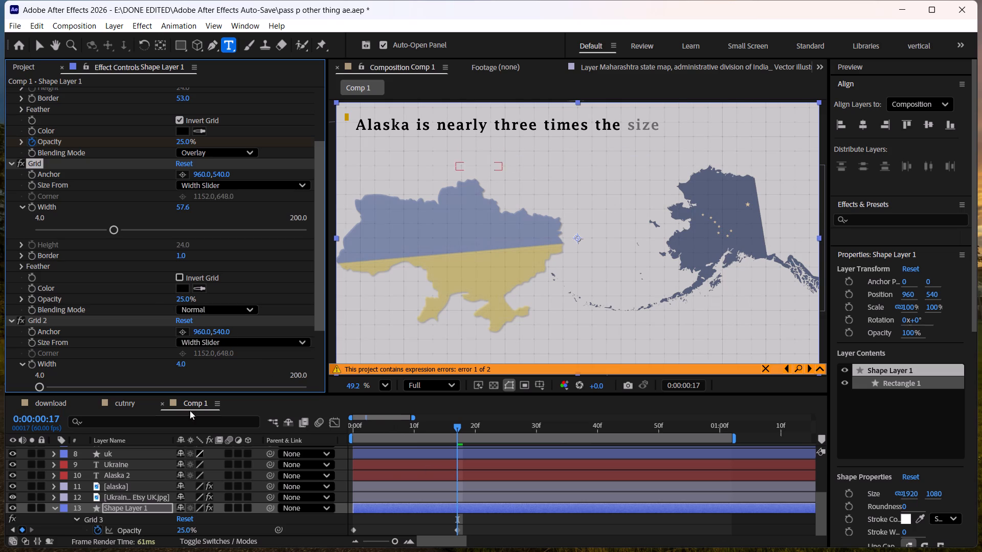
Set the Grid 2 effect's opacity on Shape Layer 1 to 10%, after trying 18% and 17%.
{"action": "scroll", "coordinate": [149, 365], "scroll_direction": "down", "scroll_amount": 7}
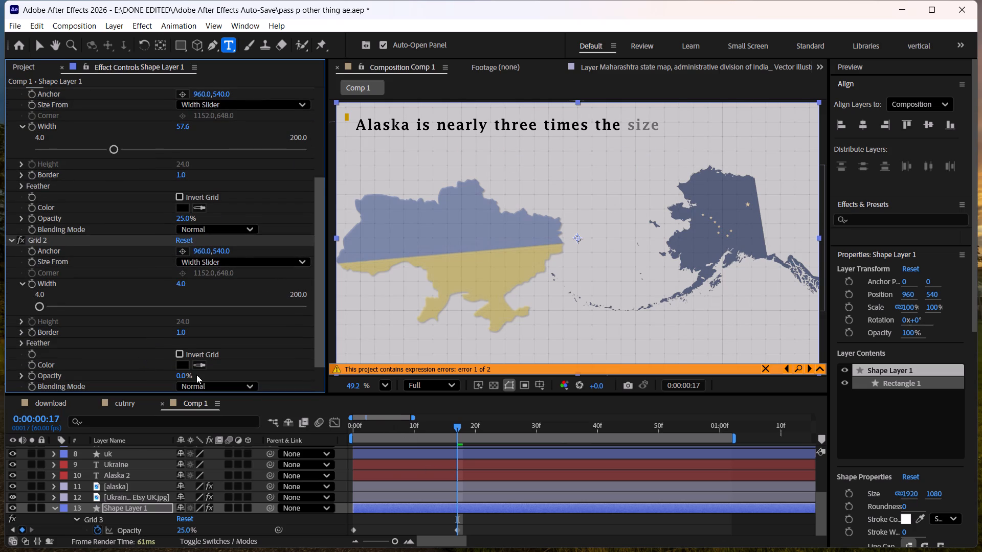
{"action": "left_click_drag", "start_coordinate": [181, 375], "coordinate": [193, 375]}
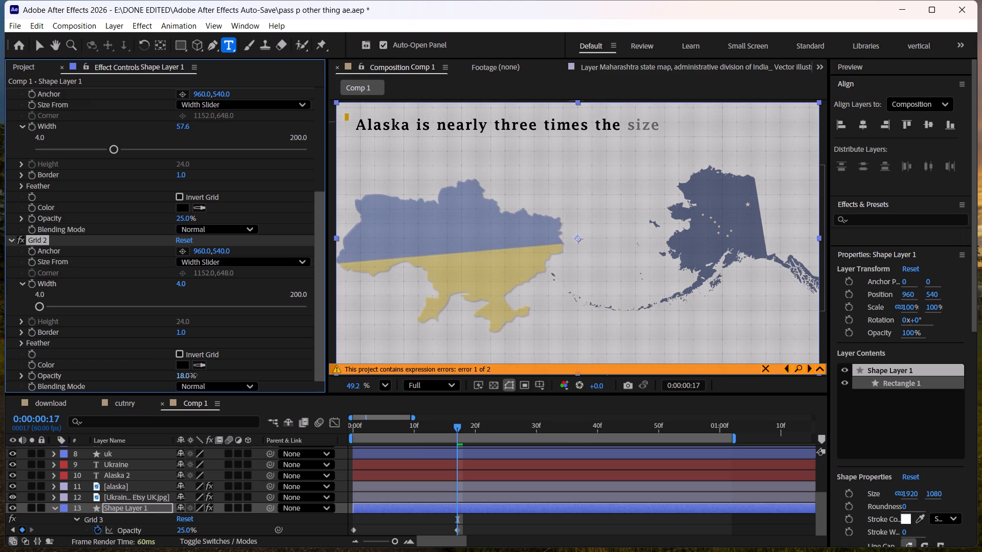
{"action": "left_click_drag", "start_coordinate": [193, 375], "coordinate": [192, 375]}
{"action": "left_click", "coordinate": [185, 375]}
{"action": "type", "text": "10"}
{"action": "key", "text": "Return"}
Scrub from 0:00:00:17 to 0:00:00:40 and examine the layered background grid behind the maps and titles.
{"action": "left_click_drag", "start_coordinate": [462, 428], "coordinate": [565, 430]}
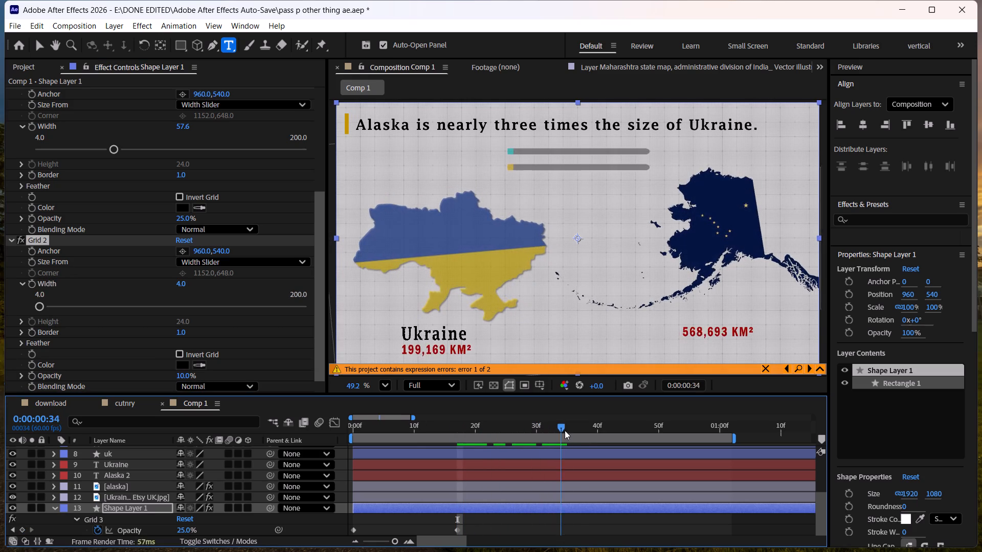
{"action": "left_click_drag", "start_coordinate": [565, 430], "coordinate": [592, 433]}
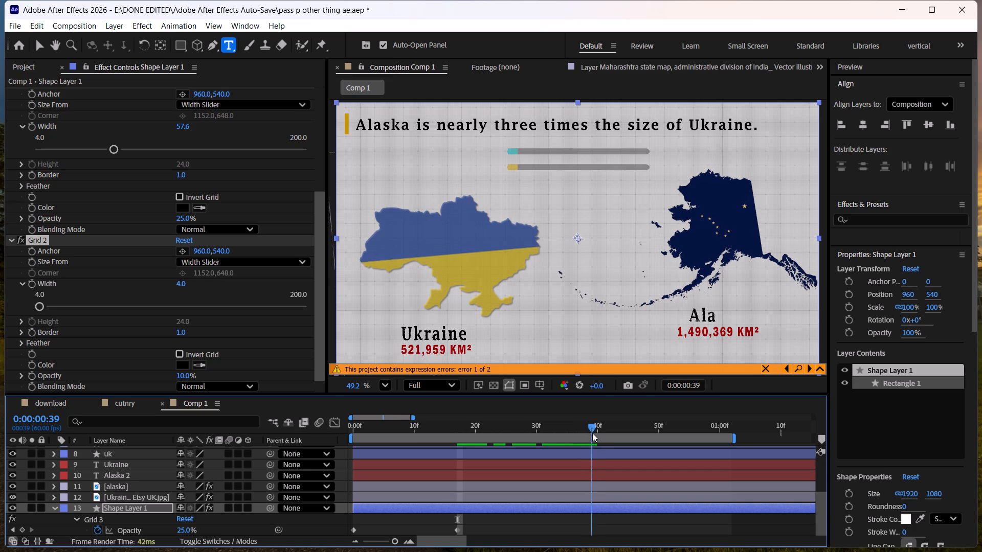
{"action": "left_click_drag", "start_coordinate": [592, 433], "coordinate": [599, 434]}
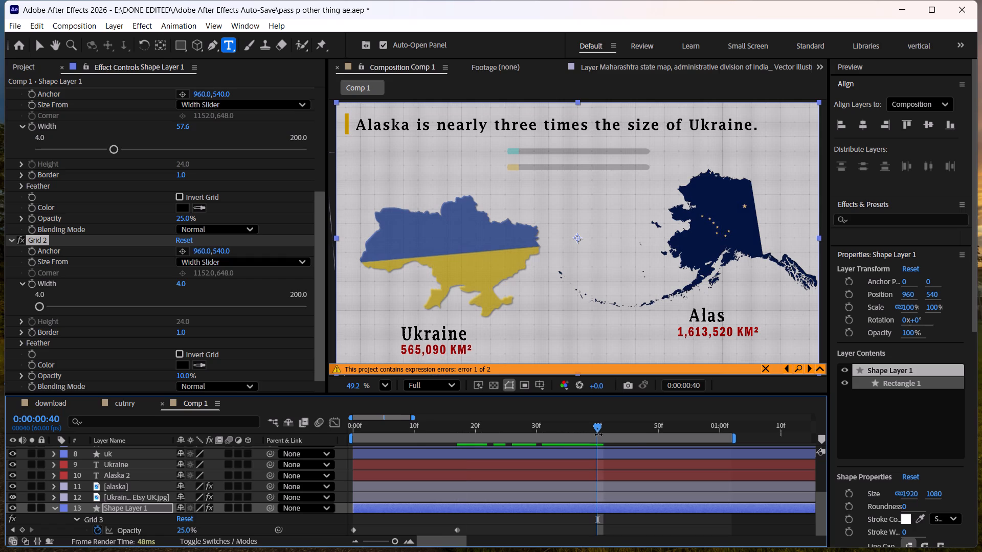
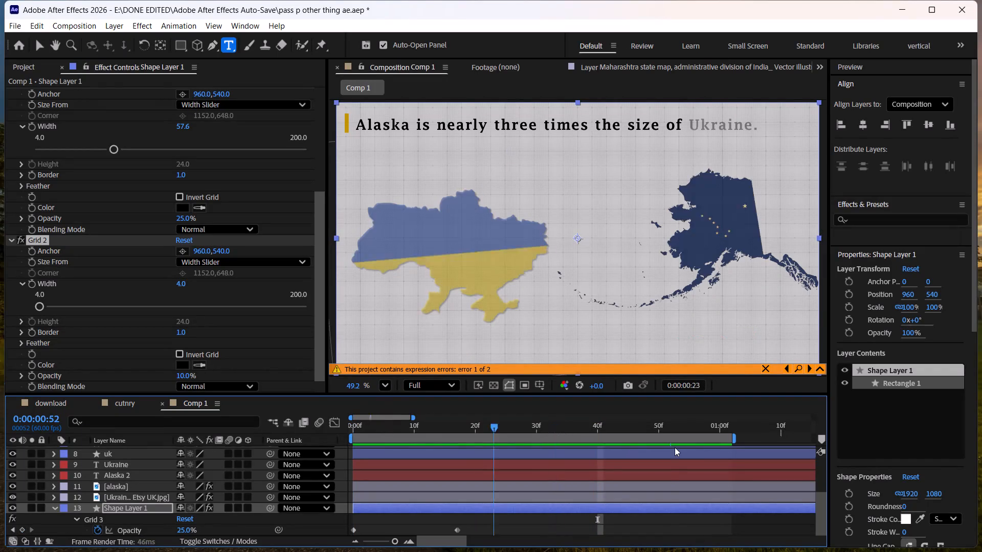
Start opacity keyframing at 0:00:00:17 for the Grid 2 and Grid effects on Shape Layer 1, at 10% and 25%.
{"action": "left_click_drag", "start_coordinate": [675, 447], "coordinate": [243, 402]}
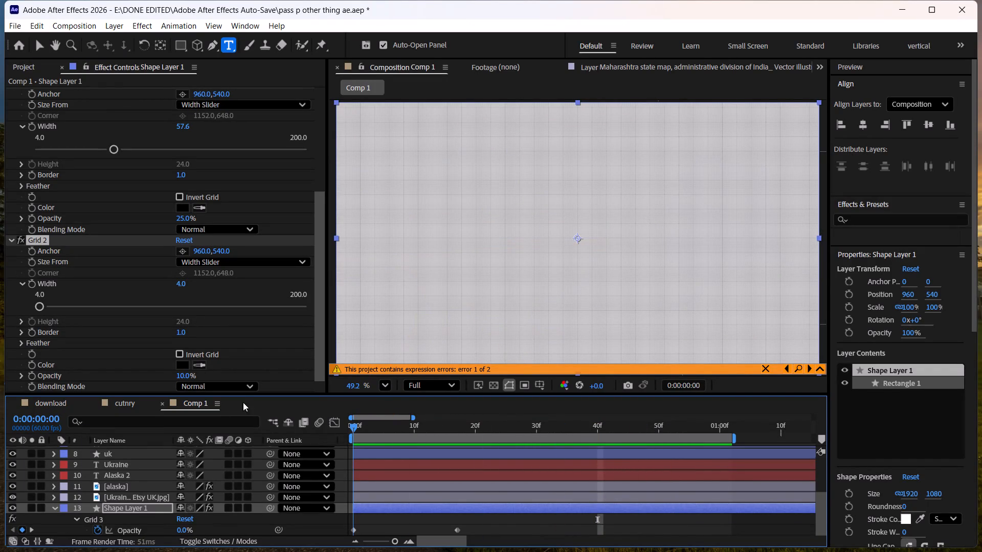
{"action": "left_click_drag", "start_coordinate": [243, 402], "coordinate": [244, 400]}
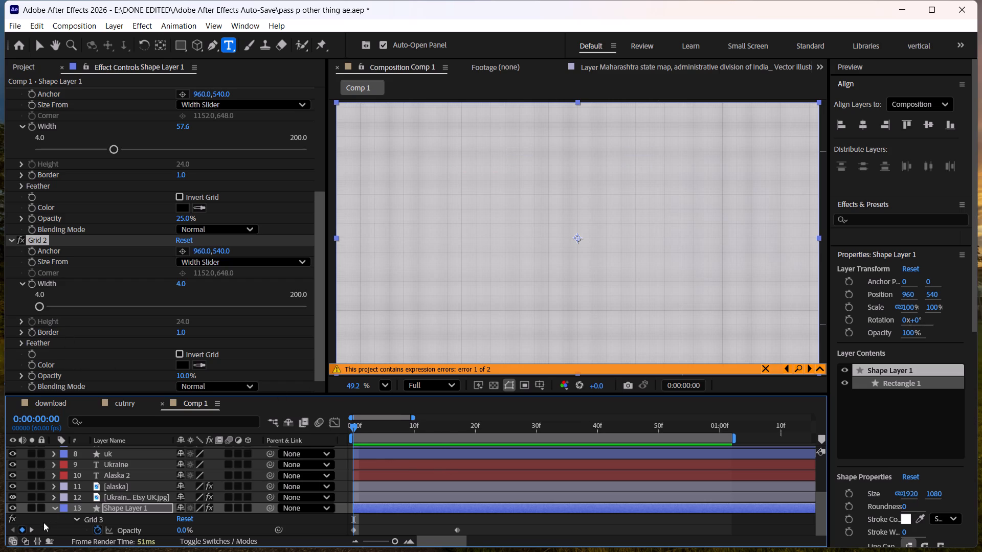
{"action": "left_click", "coordinate": [32, 527]}
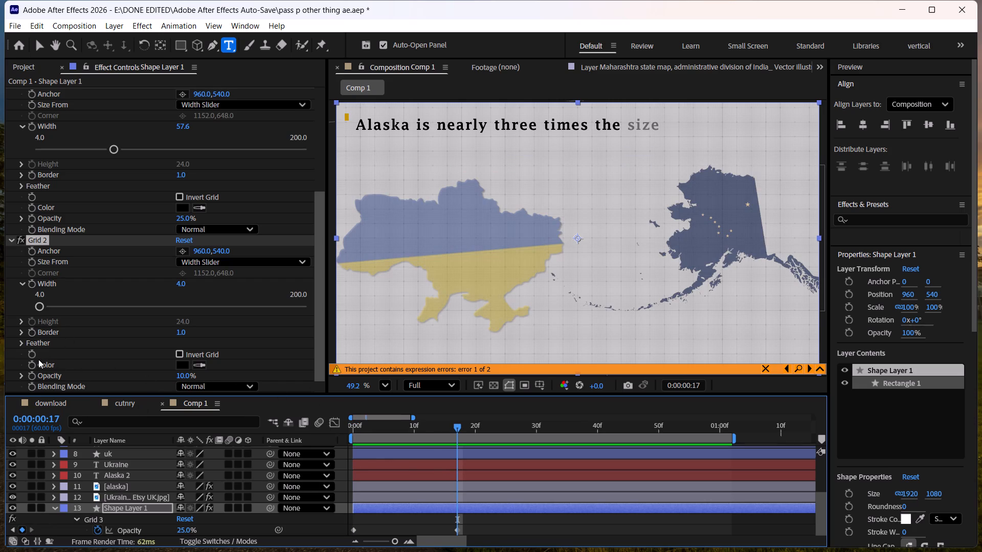
{"action": "left_click", "coordinate": [29, 374]}
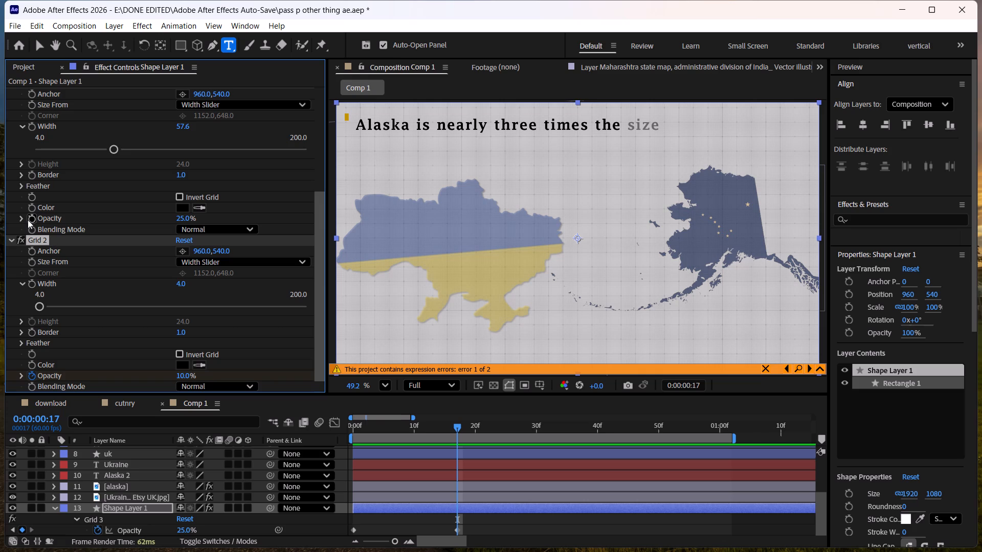
{"action": "left_click", "coordinate": [28, 219]}
Set the opacity of both Grid 2 and Grid to 0% at 0:00:00:00 for a fade-in.
{"action": "left_click_drag", "start_coordinate": [390, 428], "coordinate": [324, 431]}
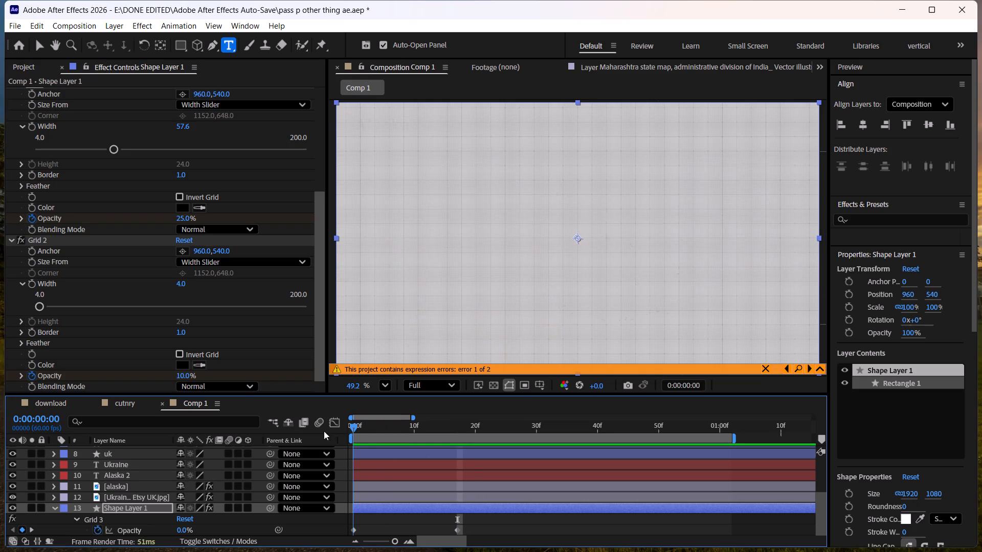
{"action": "left_click_drag", "start_coordinate": [324, 431], "coordinate": [289, 438]}
{"action": "left_click_drag", "start_coordinate": [185, 376], "coordinate": [50, 383]}
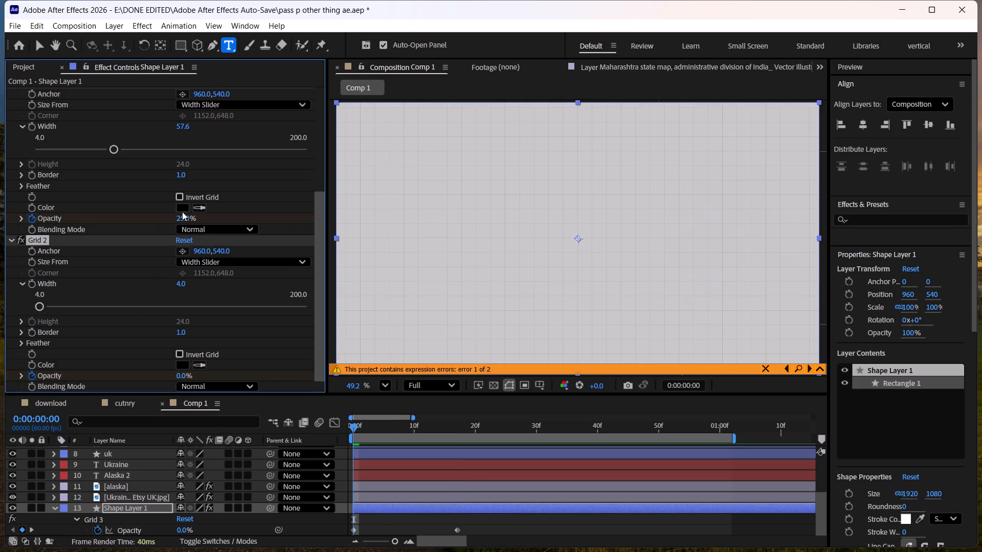
{"action": "left_click_drag", "start_coordinate": [182, 217], "coordinate": [16, 245]}
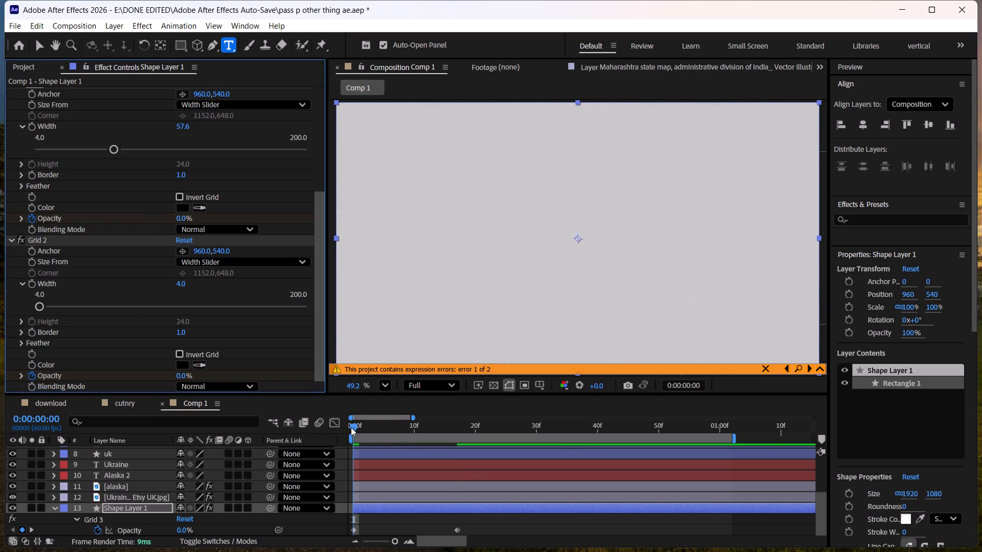
Scrub from the start to 0:00:01:04 and back to 0:00:00:21, examining the grids' fade-in behind the maps.
{"action": "left_click_drag", "start_coordinate": [354, 427], "coordinate": [499, 424]}
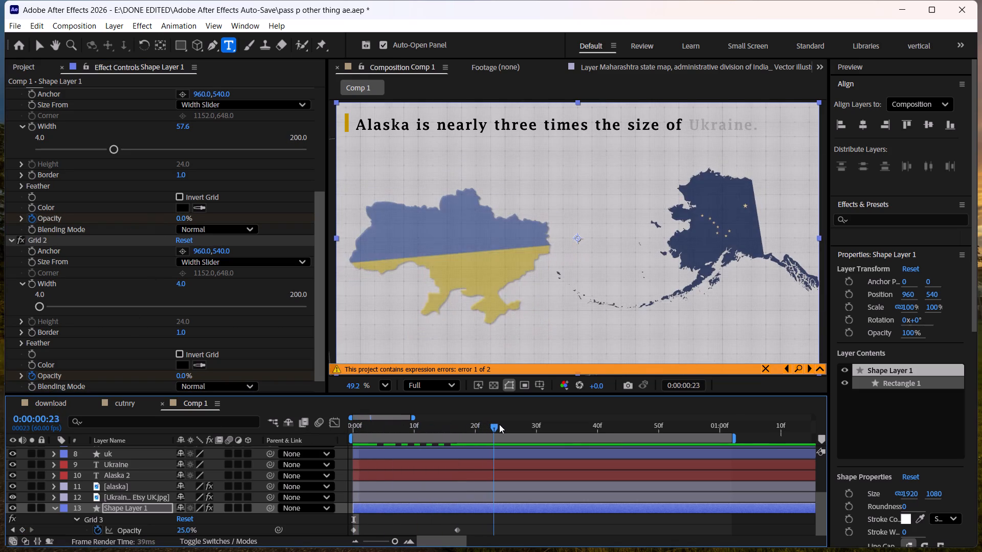
{"action": "left_click_drag", "start_coordinate": [499, 424], "coordinate": [745, 413]}
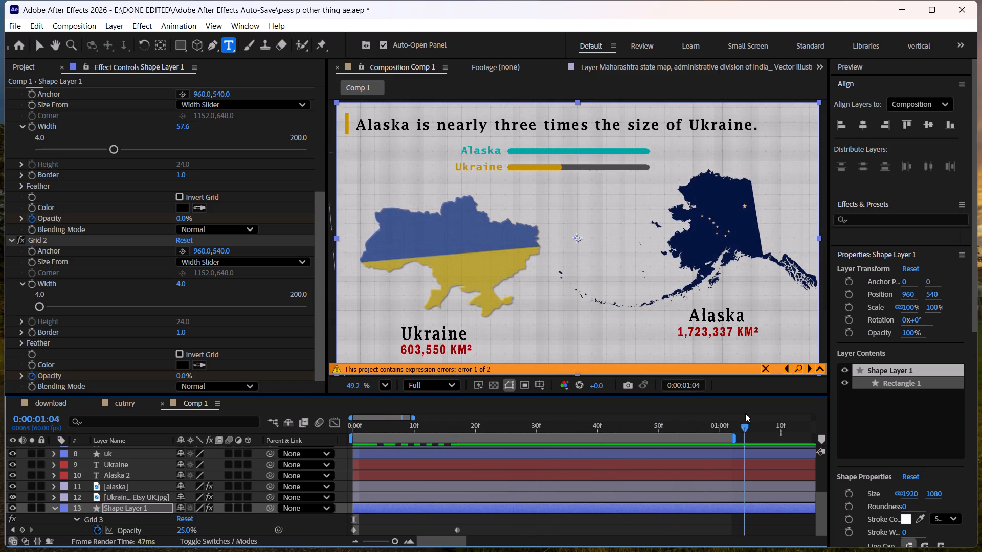
{"action": "left_click_drag", "start_coordinate": [745, 413], "coordinate": [457, 416]}
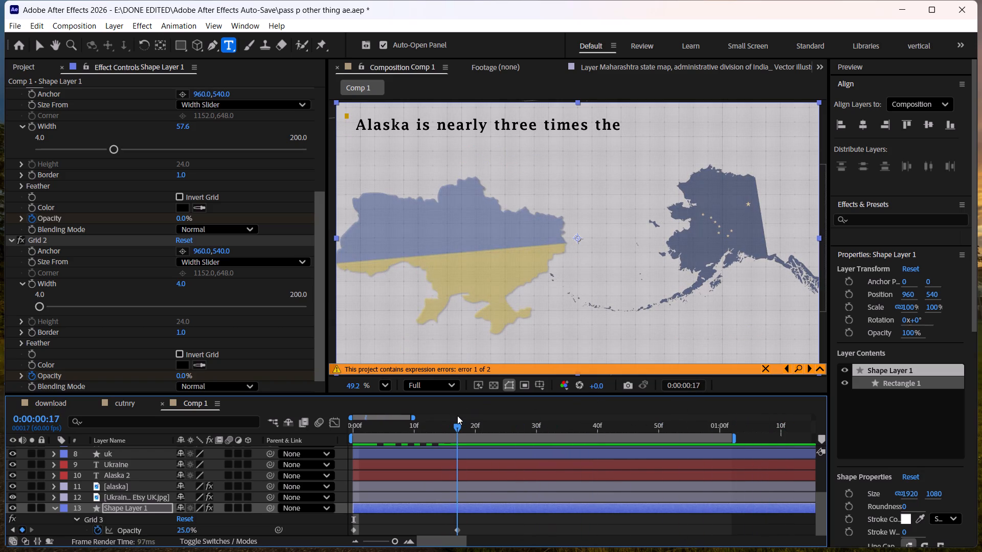
{"action": "left_click_drag", "start_coordinate": [457, 416], "coordinate": [484, 421]}
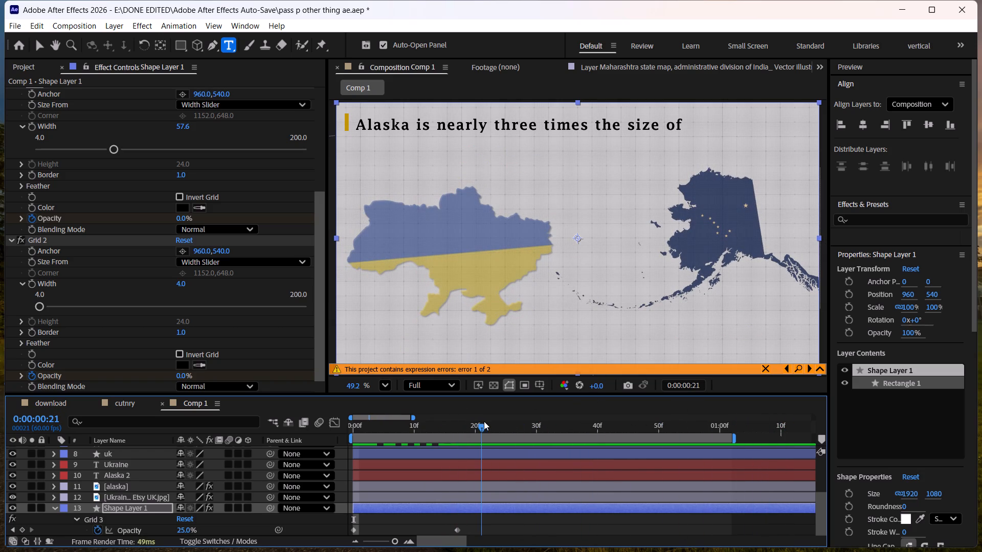
{"action": "left_click_drag", "start_coordinate": [484, 421], "coordinate": [485, 421]}
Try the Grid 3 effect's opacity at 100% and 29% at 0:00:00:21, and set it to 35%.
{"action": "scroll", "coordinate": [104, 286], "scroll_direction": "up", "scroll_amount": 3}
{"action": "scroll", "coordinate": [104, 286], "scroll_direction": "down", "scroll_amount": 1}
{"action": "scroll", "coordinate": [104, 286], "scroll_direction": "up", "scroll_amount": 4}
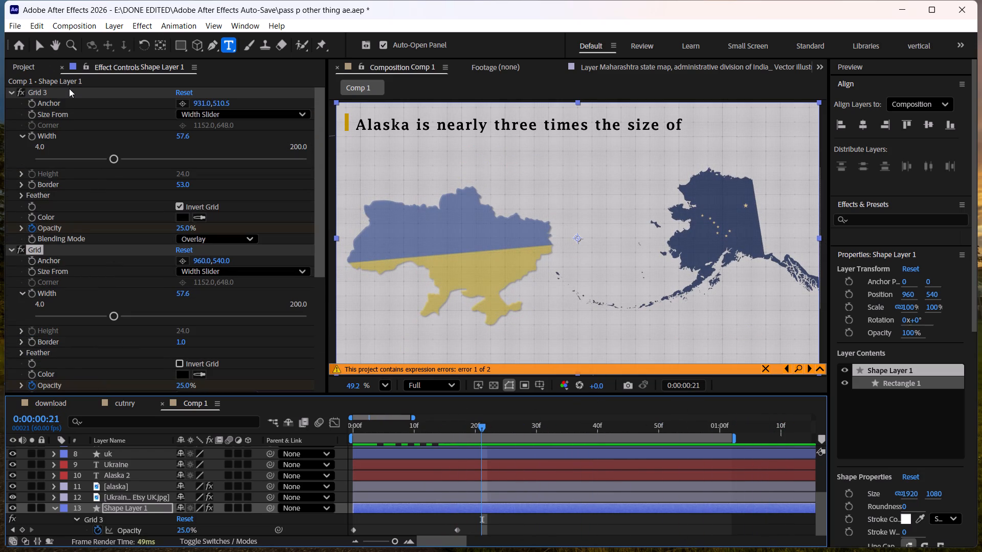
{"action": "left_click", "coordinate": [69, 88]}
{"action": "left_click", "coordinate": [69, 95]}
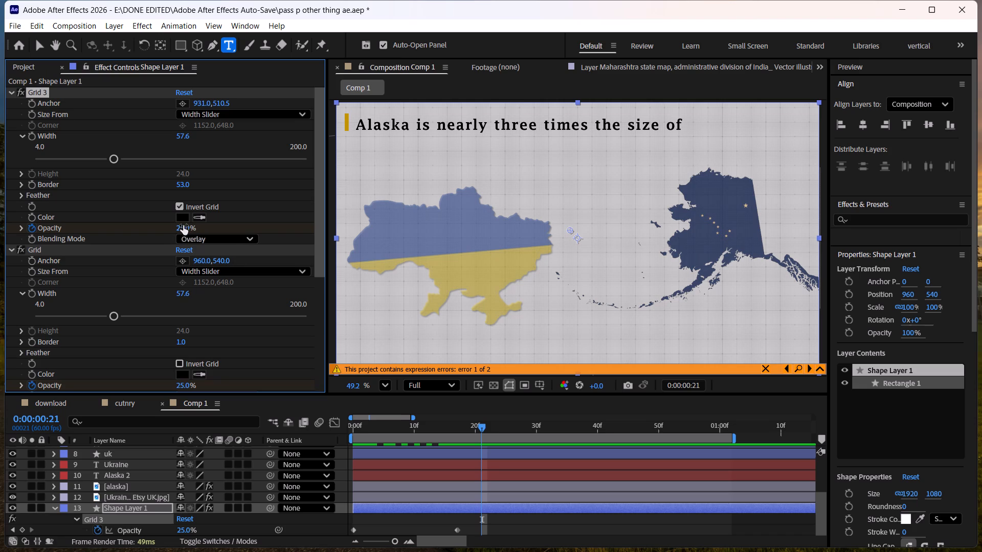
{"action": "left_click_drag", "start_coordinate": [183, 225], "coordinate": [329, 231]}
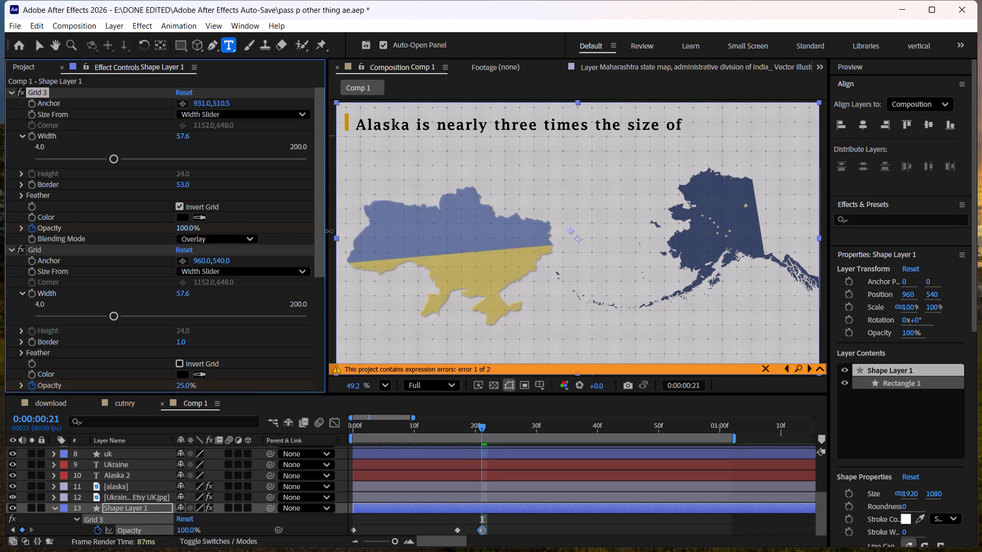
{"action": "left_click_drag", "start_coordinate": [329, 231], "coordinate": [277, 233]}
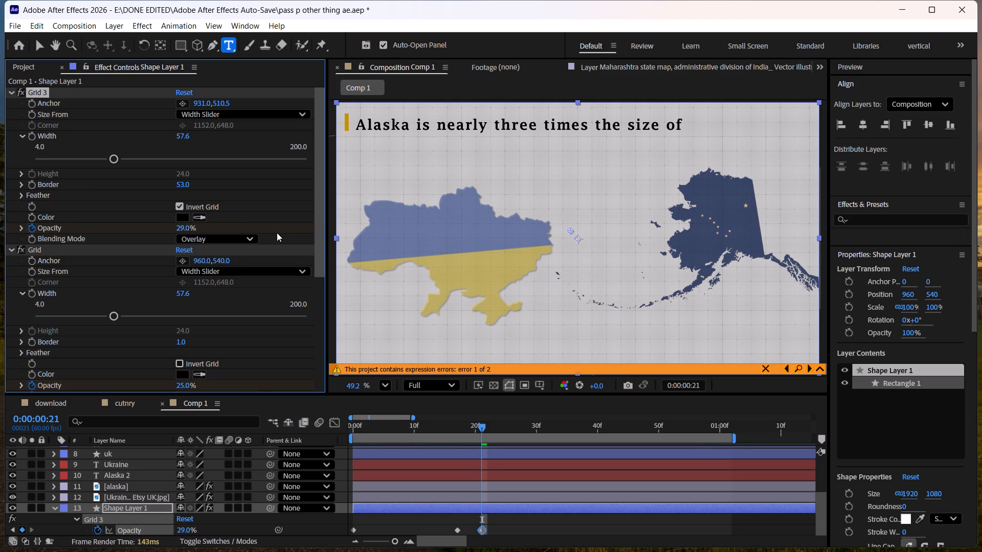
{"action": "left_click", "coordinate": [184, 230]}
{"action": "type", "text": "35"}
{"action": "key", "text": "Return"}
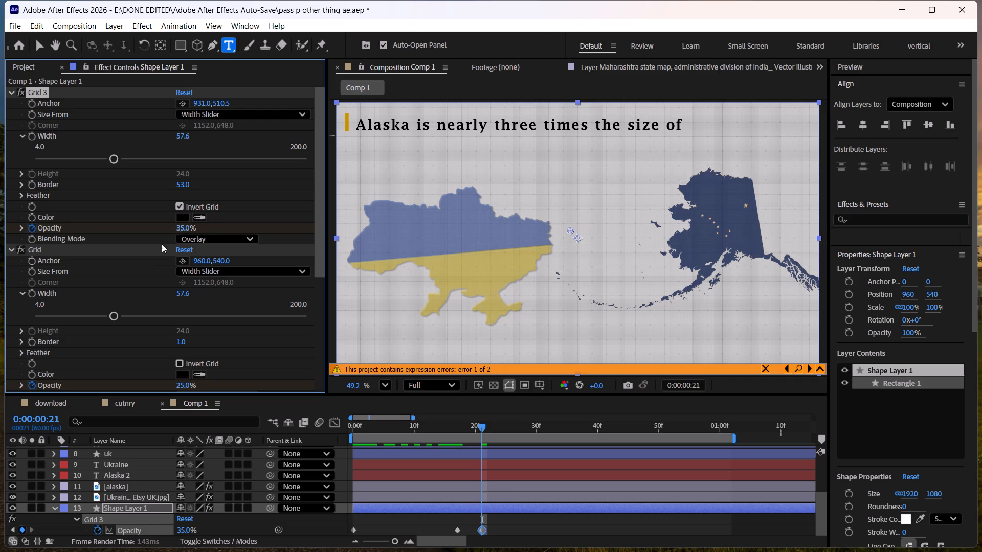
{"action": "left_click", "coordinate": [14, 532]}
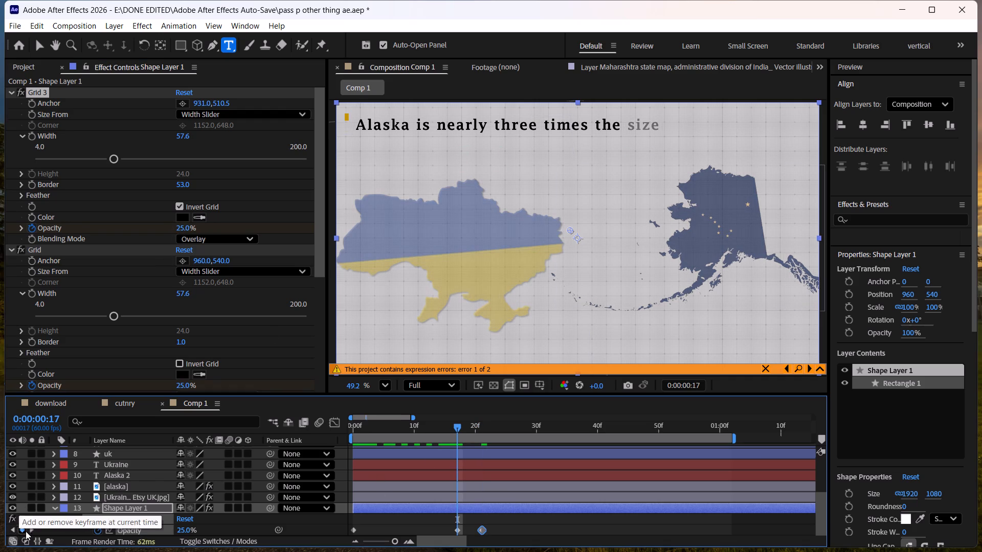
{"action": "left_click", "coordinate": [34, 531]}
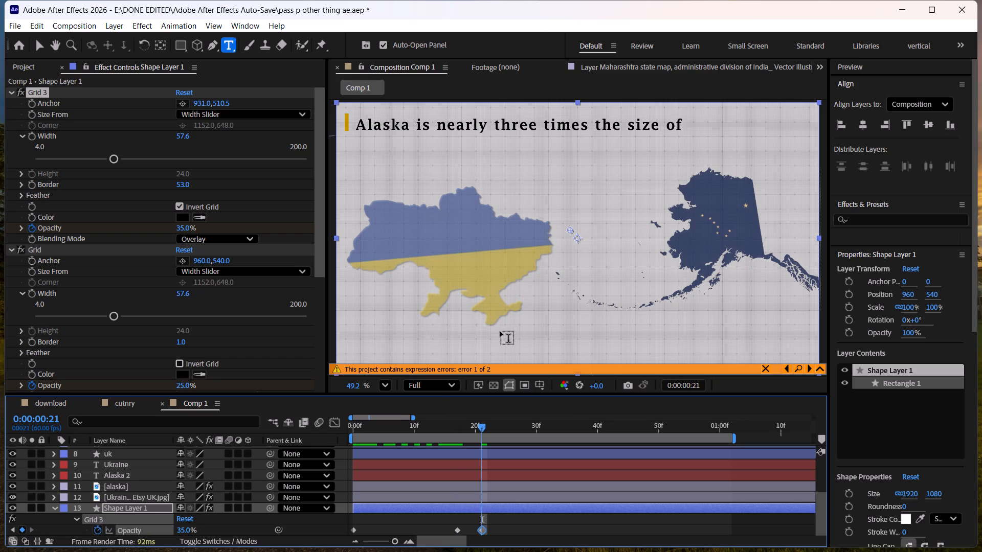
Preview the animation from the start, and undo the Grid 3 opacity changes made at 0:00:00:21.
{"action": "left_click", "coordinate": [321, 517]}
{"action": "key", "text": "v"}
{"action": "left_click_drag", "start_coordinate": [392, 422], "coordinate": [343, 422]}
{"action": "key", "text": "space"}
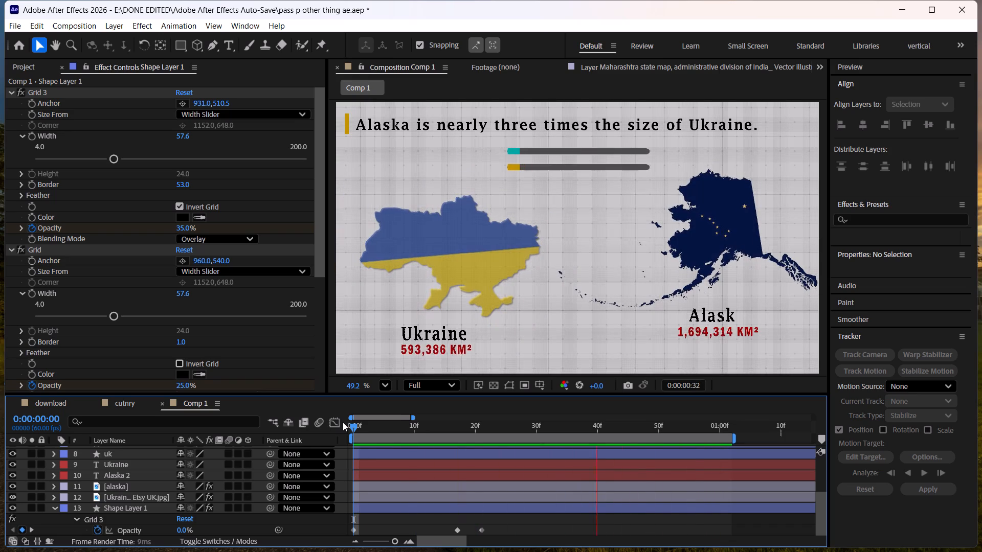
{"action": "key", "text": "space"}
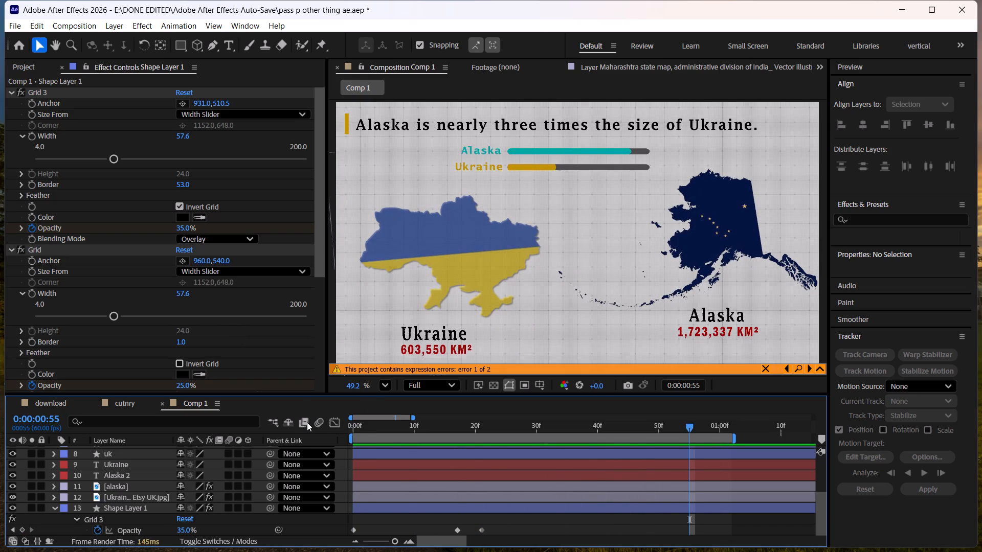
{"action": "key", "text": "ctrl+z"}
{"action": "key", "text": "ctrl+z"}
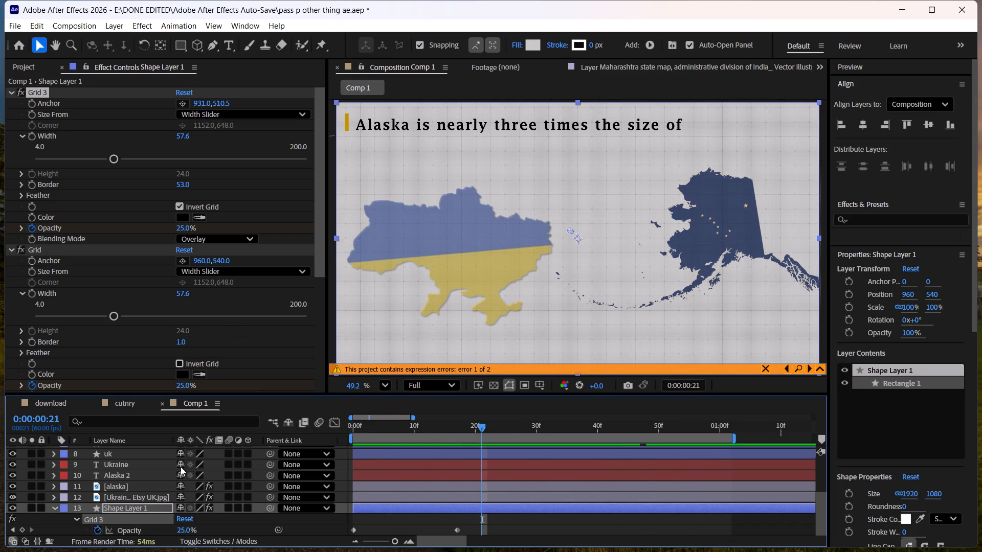
Scrub onward from the 0:00:00:17 keyframe and play the comparison, examining the grid's strength behind the maps and bars.
{"action": "left_click", "coordinate": [15, 530]}
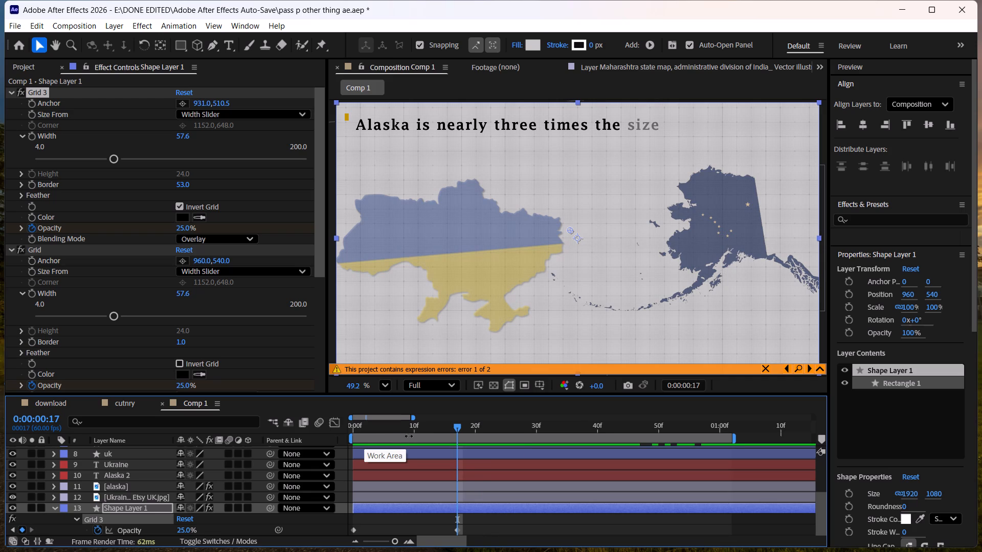
{"action": "left_click_drag", "start_coordinate": [462, 427], "coordinate": [633, 429]}
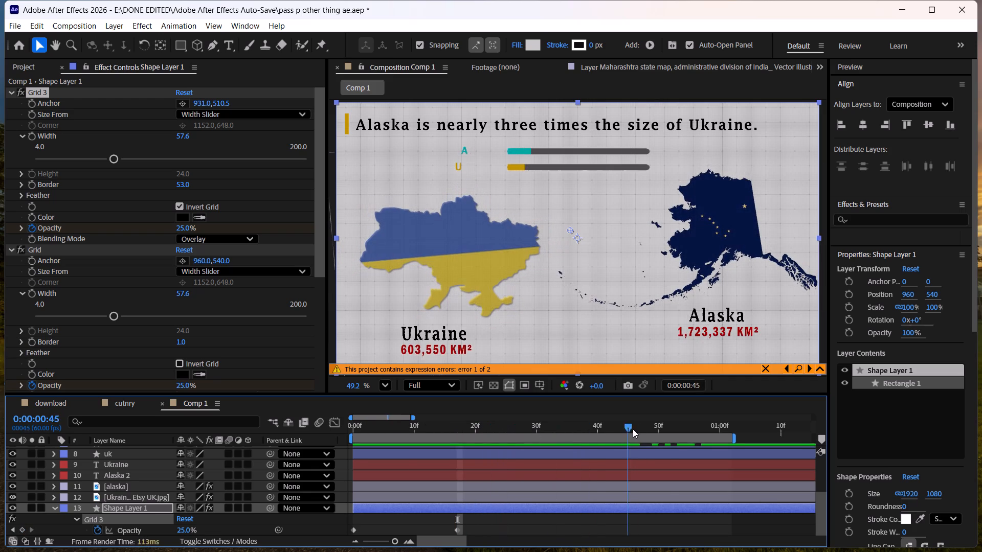
{"action": "left_click_drag", "start_coordinate": [633, 429], "coordinate": [663, 424]}
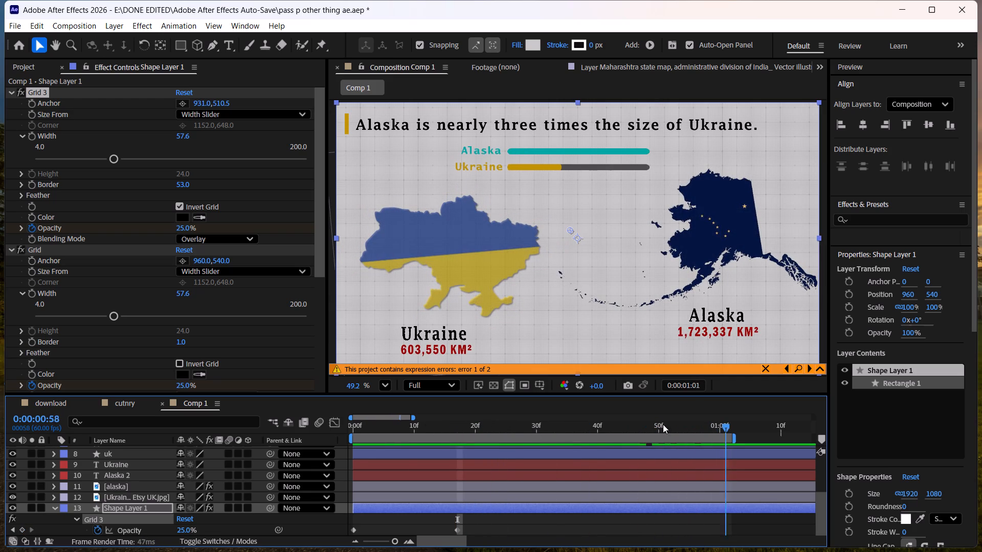
{"action": "left_click_drag", "start_coordinate": [663, 424], "coordinate": [386, 419]}
{"action": "key", "text": "space"}
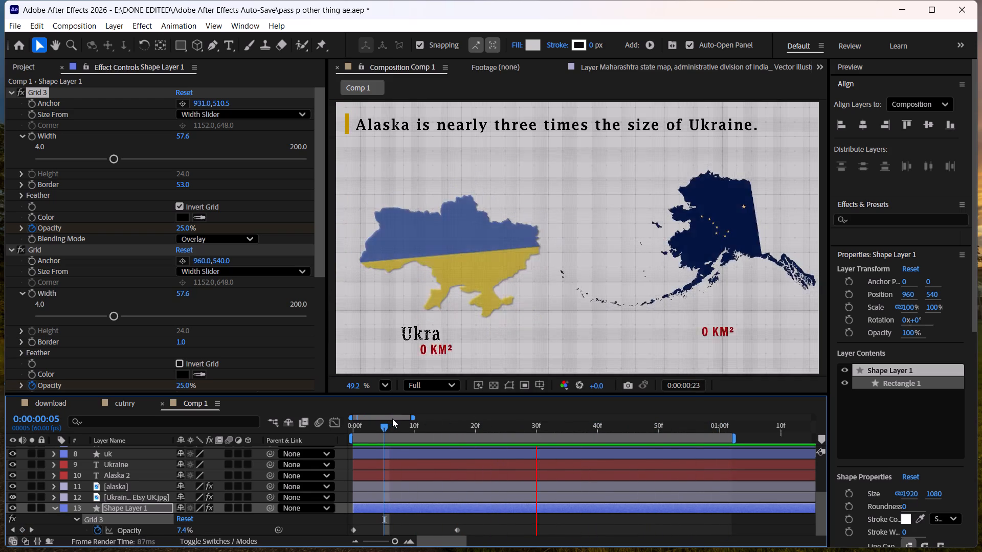
{"action": "key", "text": "space"}
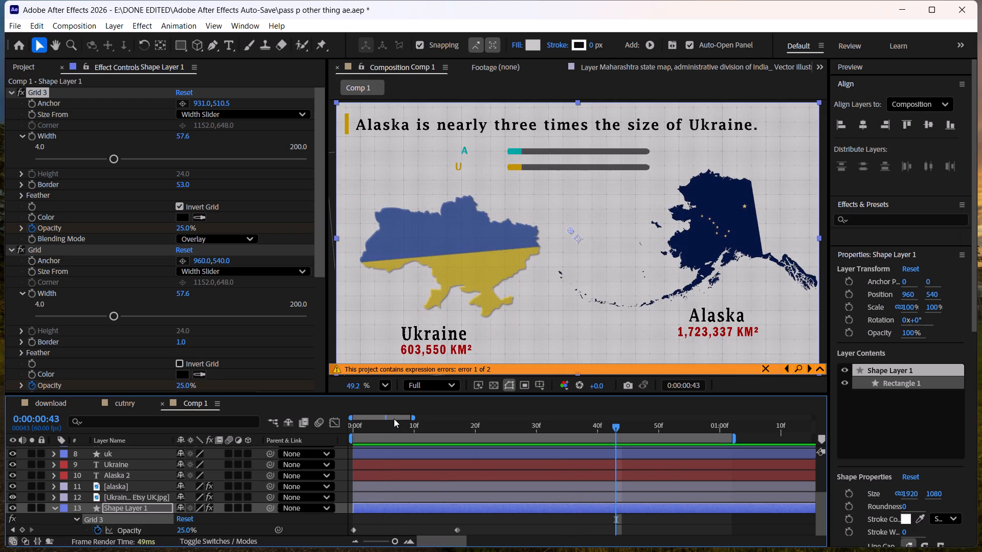
{"action": "key", "text": "space"}
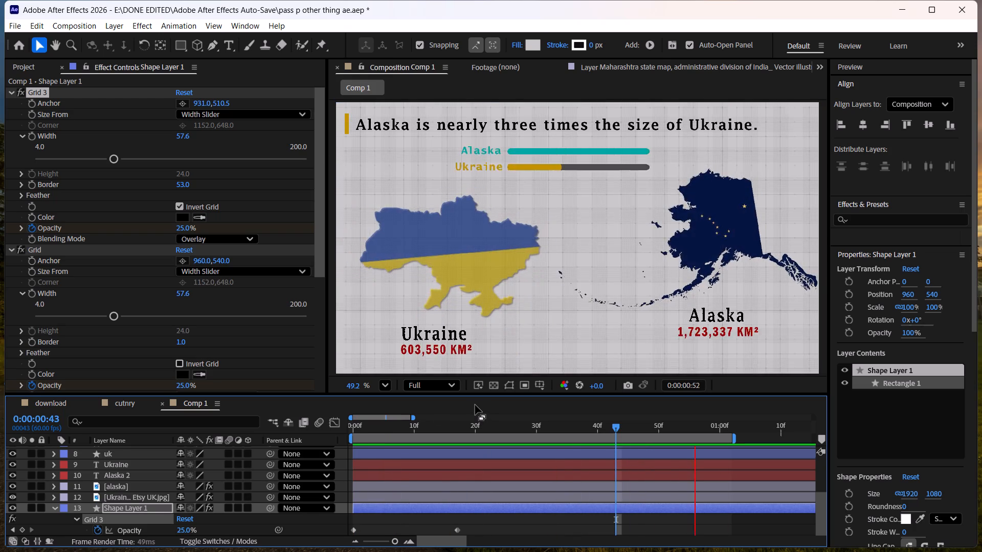
{"action": "key", "text": "space"}
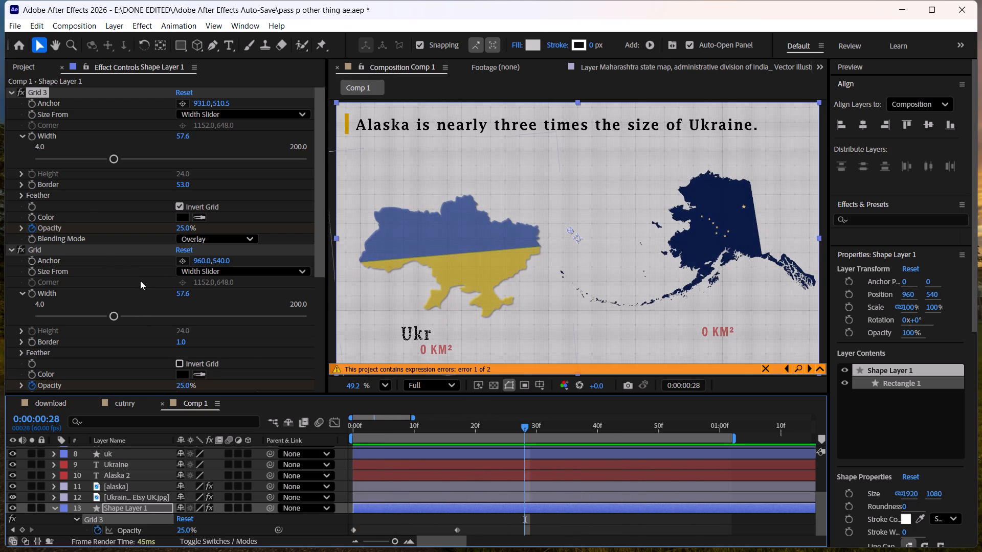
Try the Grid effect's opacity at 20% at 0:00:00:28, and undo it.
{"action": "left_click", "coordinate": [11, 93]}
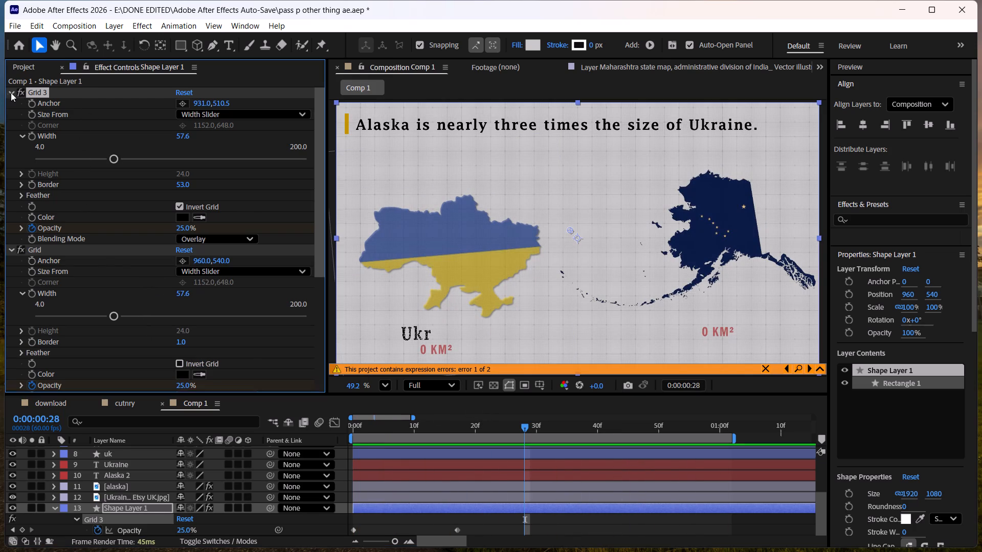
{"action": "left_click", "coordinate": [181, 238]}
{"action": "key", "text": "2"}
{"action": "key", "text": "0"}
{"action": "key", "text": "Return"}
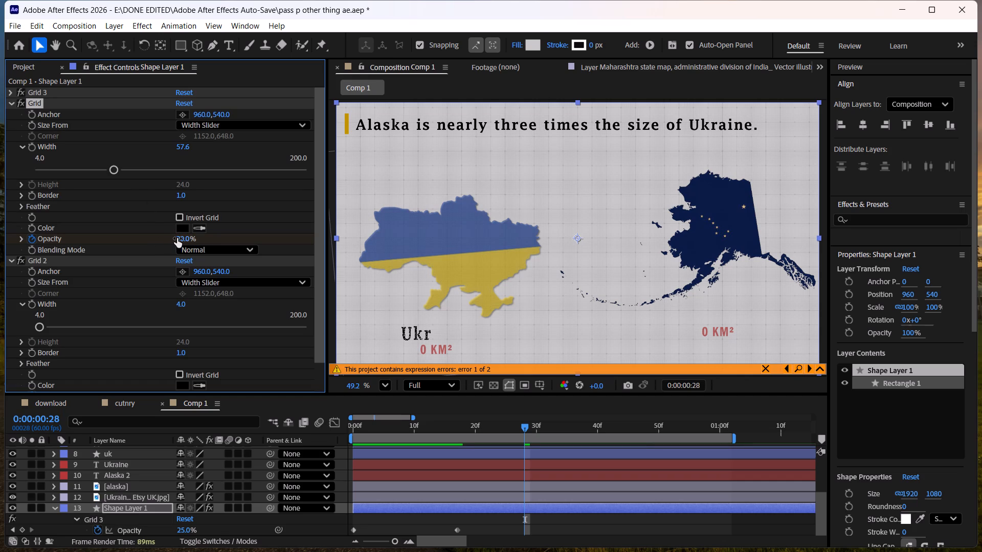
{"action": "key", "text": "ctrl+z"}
Set the Grid effect's opacity to 20% at its 0:00:00:17 keyframe on Shape Layer 1.
{"action": "left_click", "coordinate": [12, 532]}
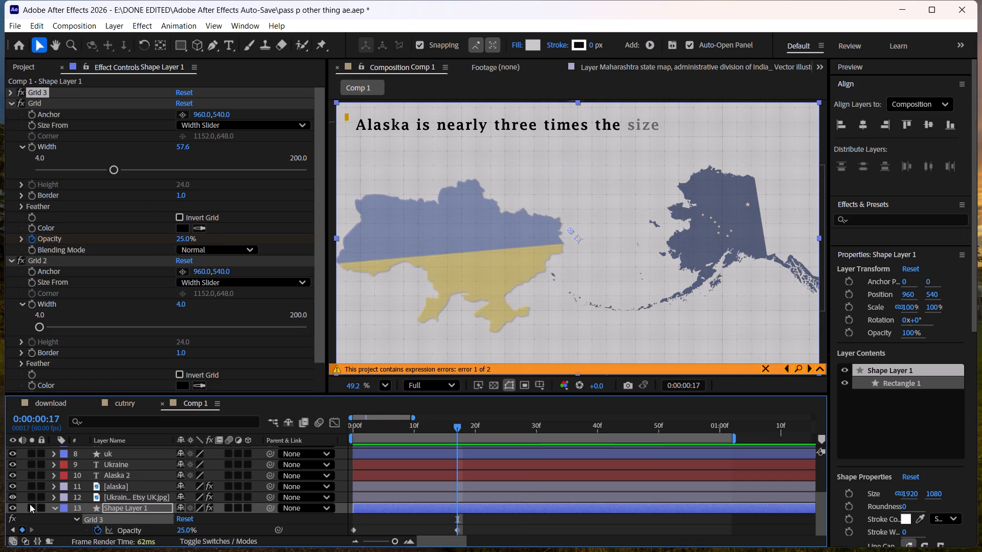
{"action": "left_click", "coordinate": [183, 235]}
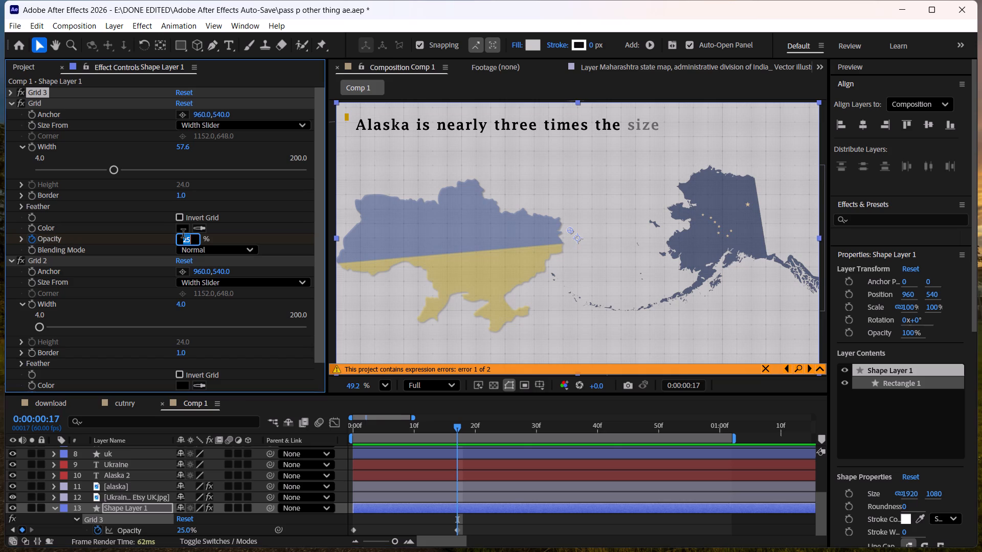
{"action": "type", "text": "20"}
{"action": "key", "text": "Return"}
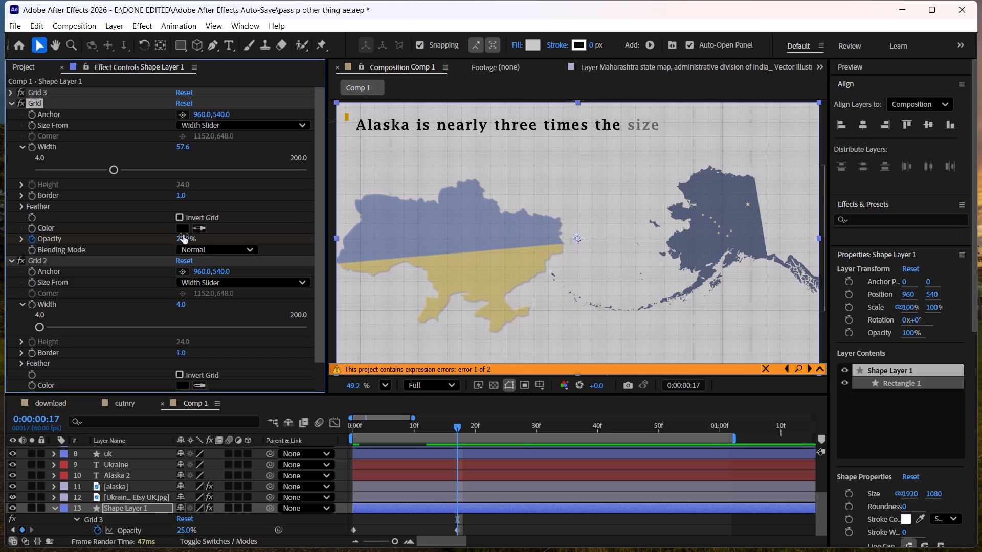
{"action": "left_click_drag", "start_coordinate": [450, 425], "coordinate": [440, 425]}
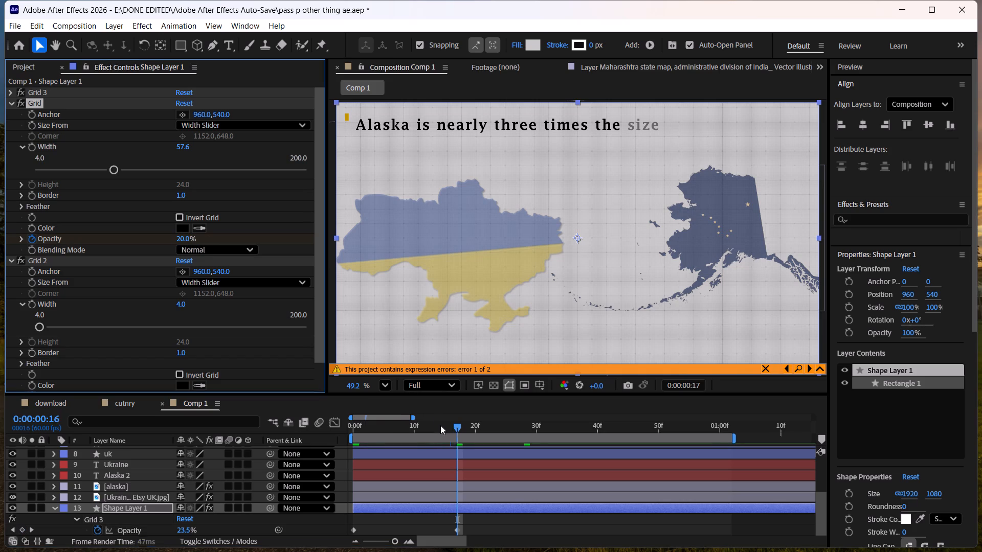
Preview the comparison from the start, and set the Grid 2 effect's opacity to 5% at its 0:00:00:17 keyframe on Shape Layer 1.
{"action": "left_click_drag", "start_coordinate": [440, 425], "coordinate": [323, 418]}
{"action": "key", "text": "space"}
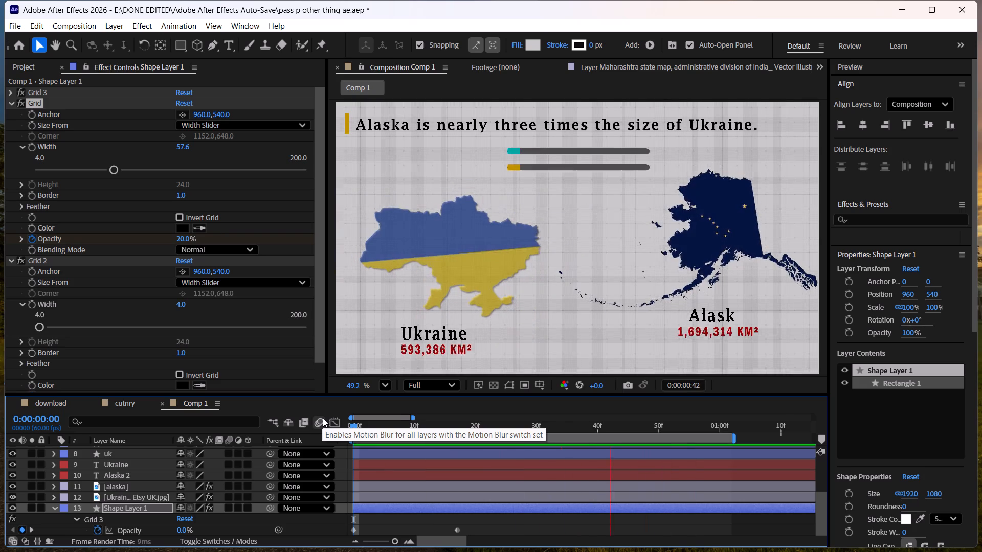
{"action": "key", "text": "space"}
{"action": "left_click", "coordinate": [461, 428]}
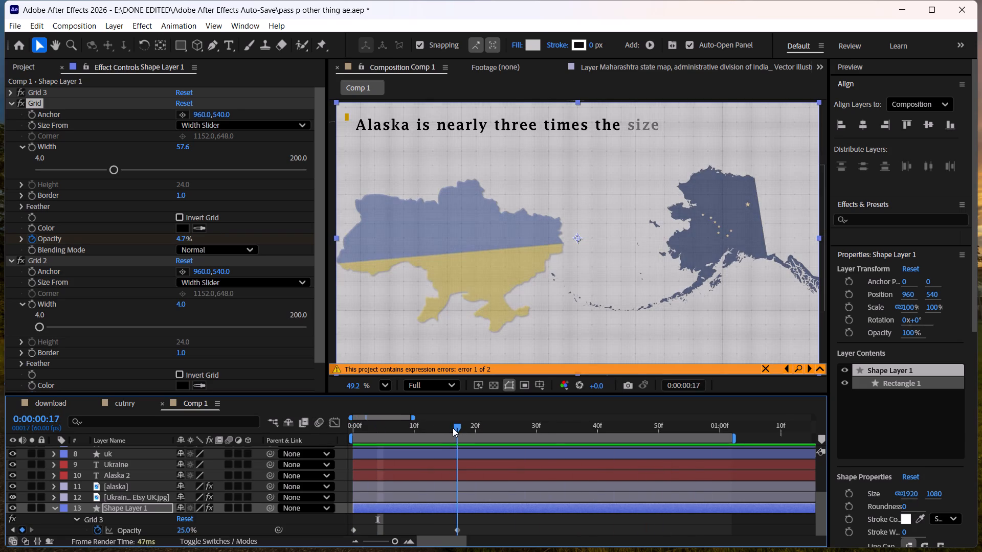
{"action": "scroll", "coordinate": [128, 312], "scroll_direction": "down", "scroll_amount": 4}
{"action": "left_click", "coordinate": [144, 363]}
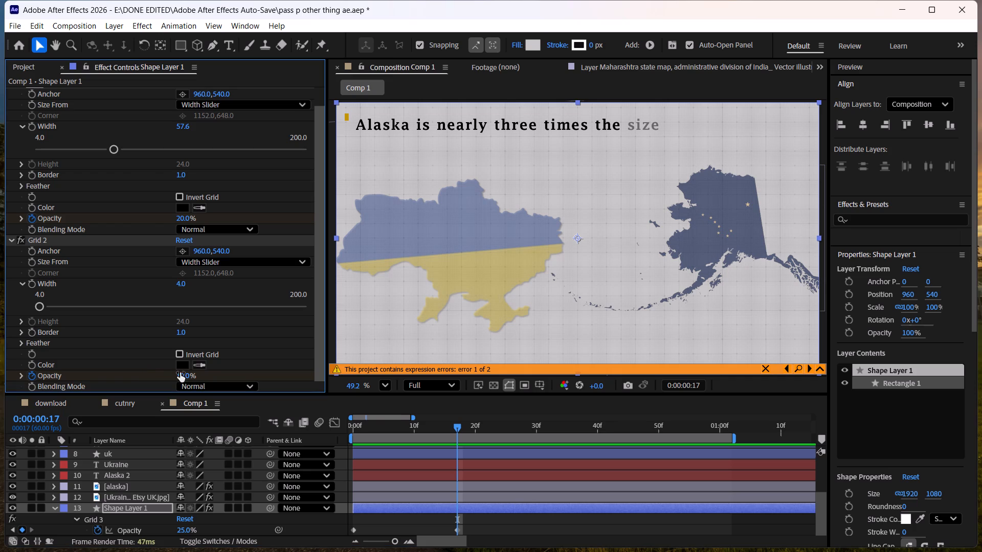
{"action": "left_click_drag", "start_coordinate": [185, 374], "coordinate": [169, 375]}
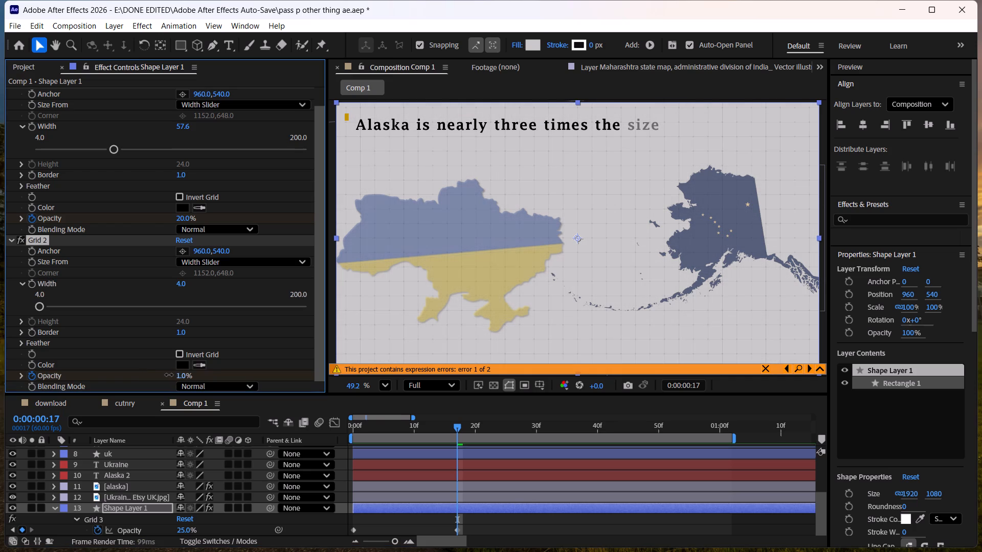
{"action": "left_click_drag", "start_coordinate": [169, 375], "coordinate": [171, 375]}
{"action": "left_click", "coordinate": [180, 375]}
{"action": "key", "text": "5"}
{"action": "key", "text": "Return"}
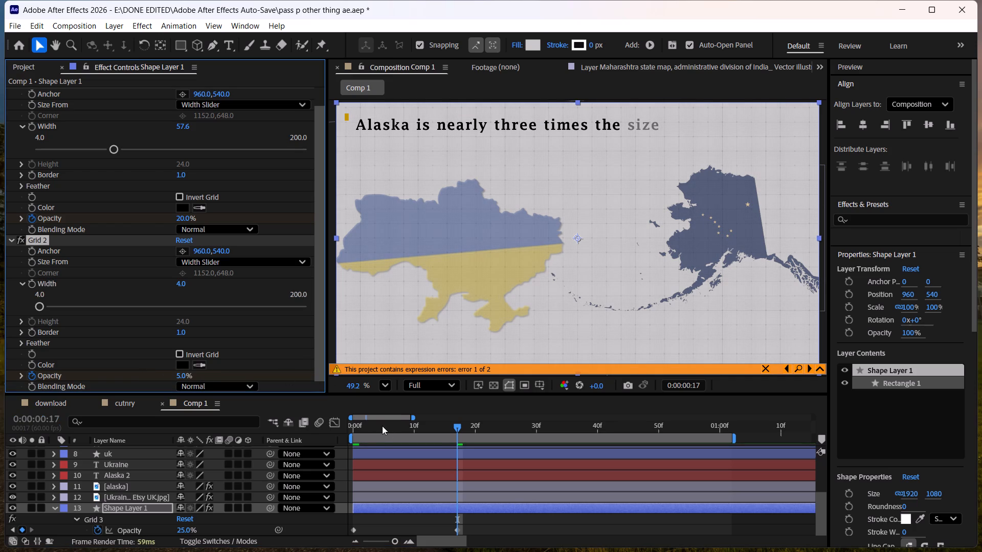
Play the comparison from the start and examine the grid pattern up close around the Alaska map, restoring the fitted view.
{"action": "left_click_drag", "start_coordinate": [381, 426], "coordinate": [303, 433]}
{"action": "key", "text": "space"}
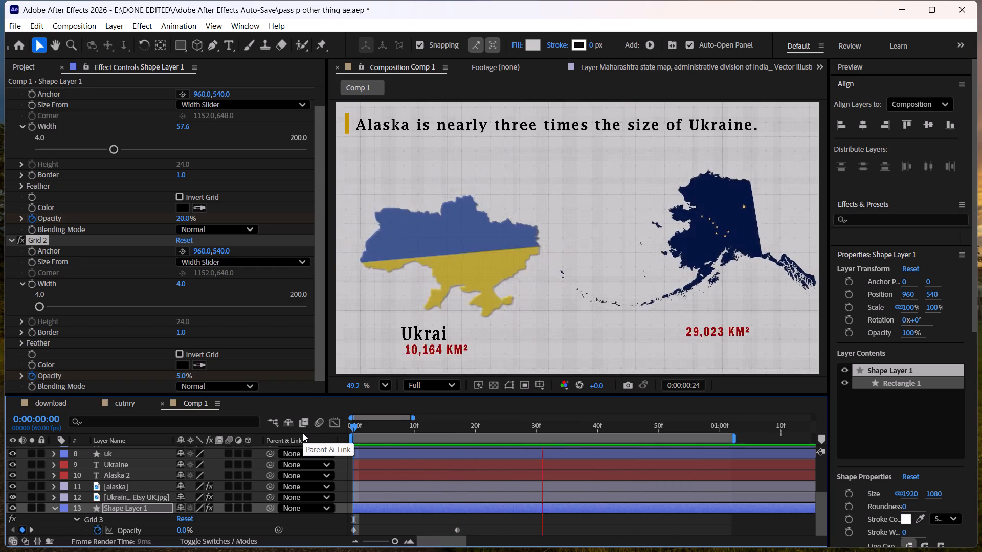
{"action": "key", "text": "space"}
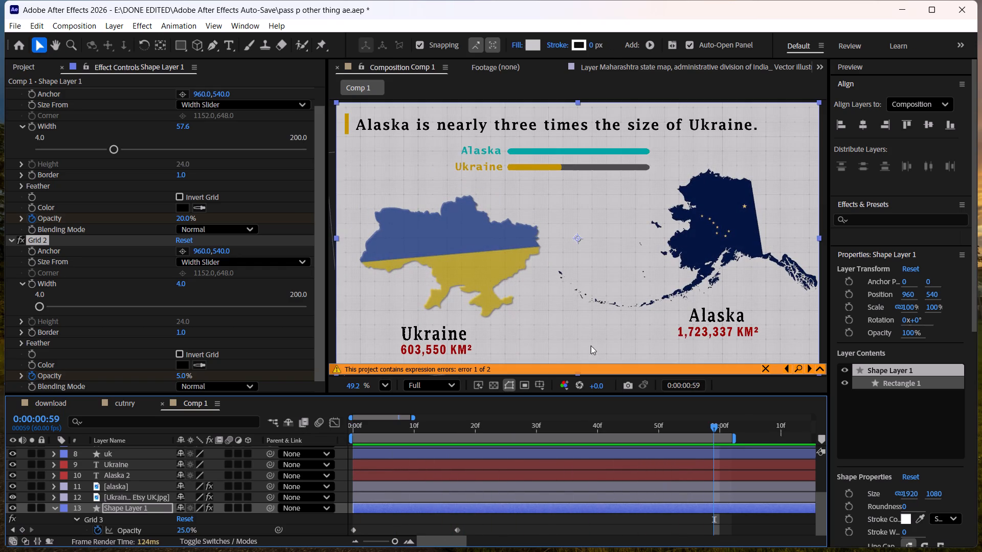
{"action": "scroll", "coordinate": [759, 175], "scroll_direction": "up", "scroll_amount": 9}
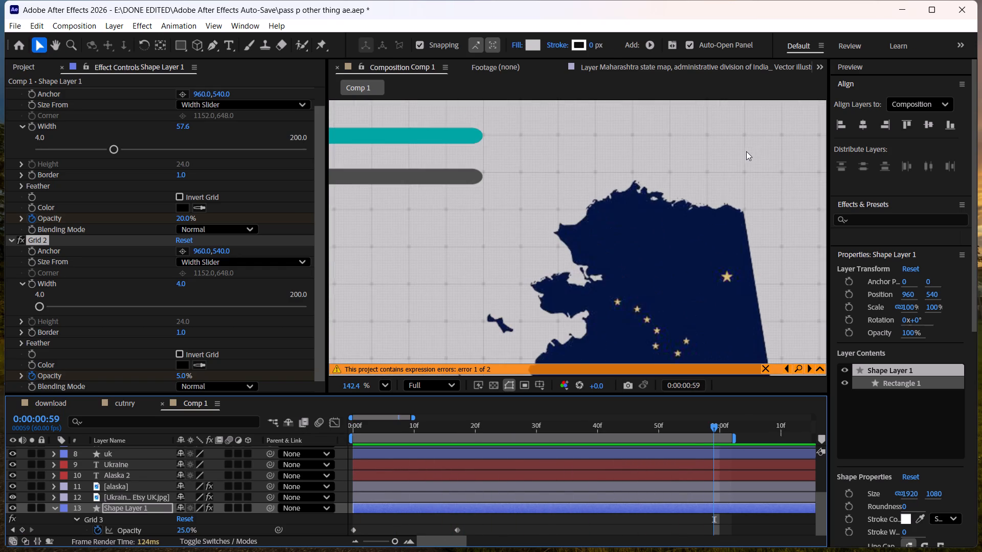
{"action": "scroll", "coordinate": [463, 324], "scroll_direction": "down", "scroll_amount": 3}
{"action": "left_click", "coordinate": [378, 385]}
{"action": "left_click", "coordinate": [382, 385]}
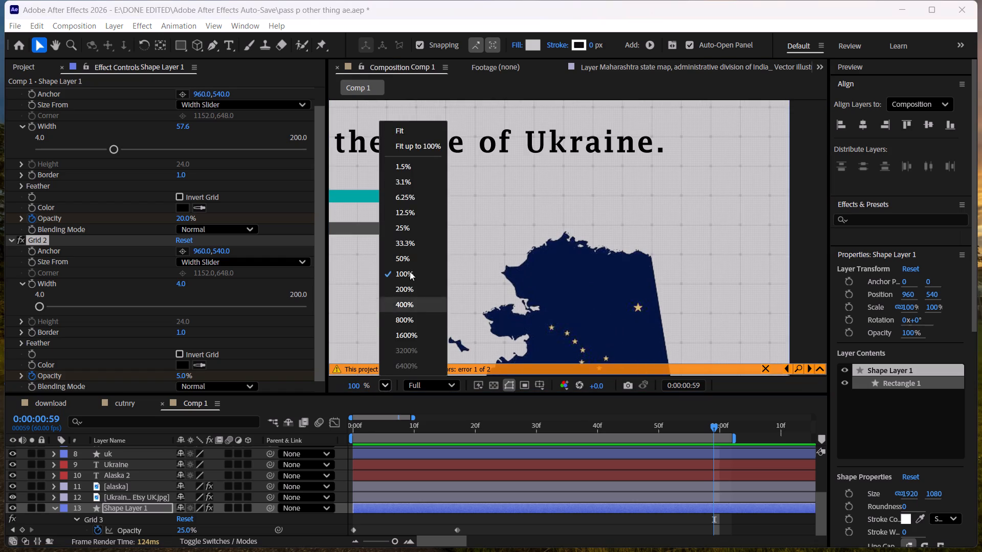
{"action": "left_click", "coordinate": [421, 128]}
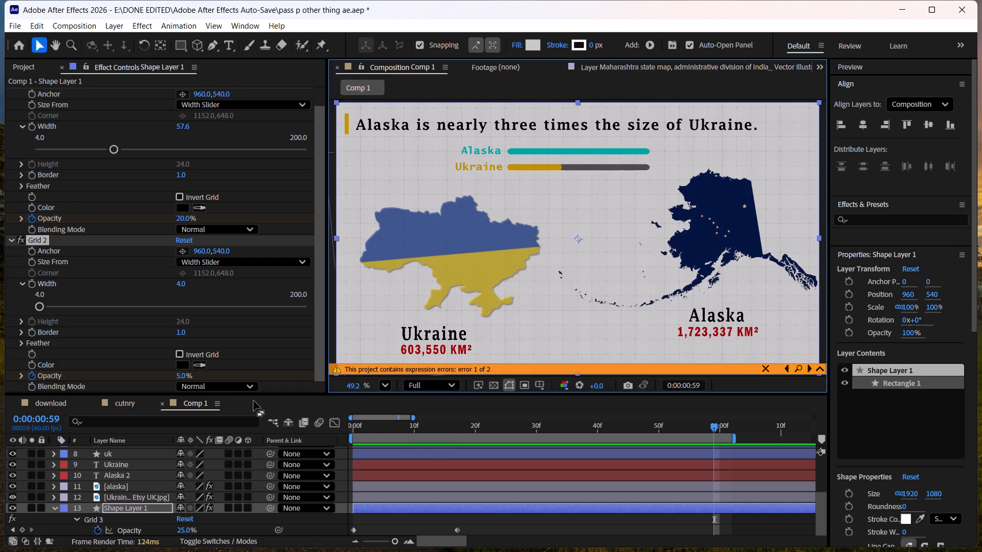
Save the project.
{"action": "key", "text": "ctrl+s"}
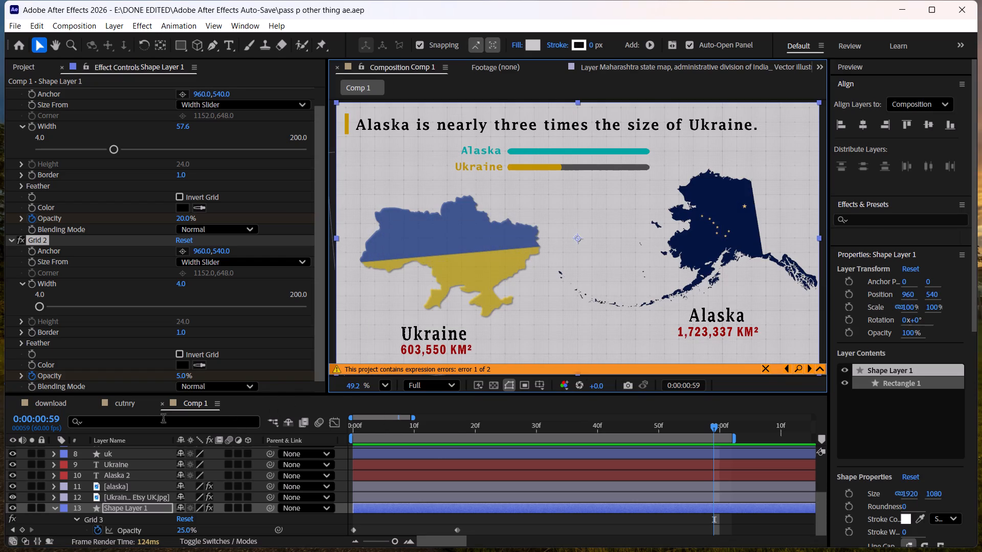
Scrub through the cutnry composition, examining its Ukraine, Maharashtra and Madhya Pradesh comparison, and return to Comp 1.
{"action": "left_click", "coordinate": [124, 402]}
{"action": "left_click_drag", "start_coordinate": [375, 419], "coordinate": [326, 420]}
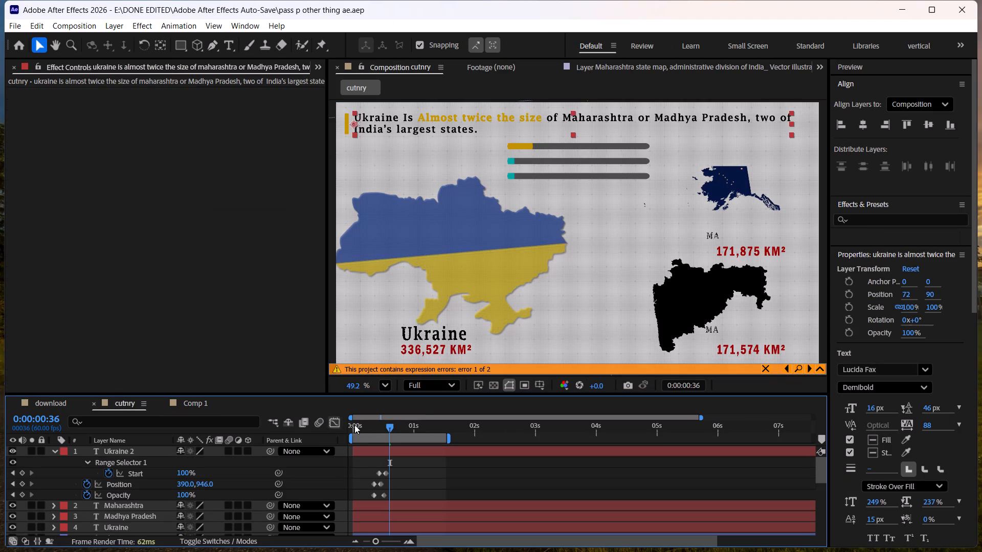
{"action": "left_click_drag", "start_coordinate": [370, 427], "coordinate": [393, 431]}
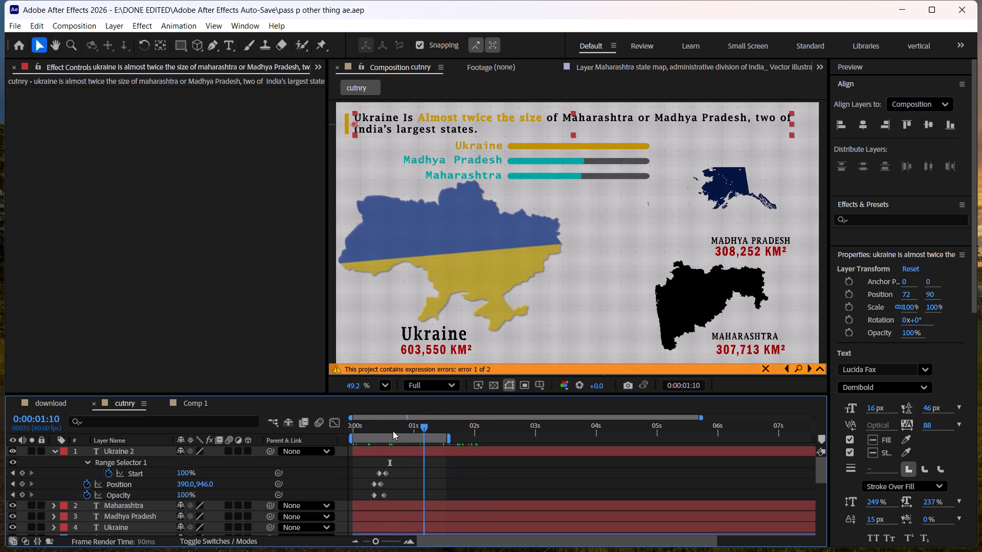
{"action": "left_click_drag", "start_coordinate": [393, 431], "coordinate": [411, 435]}
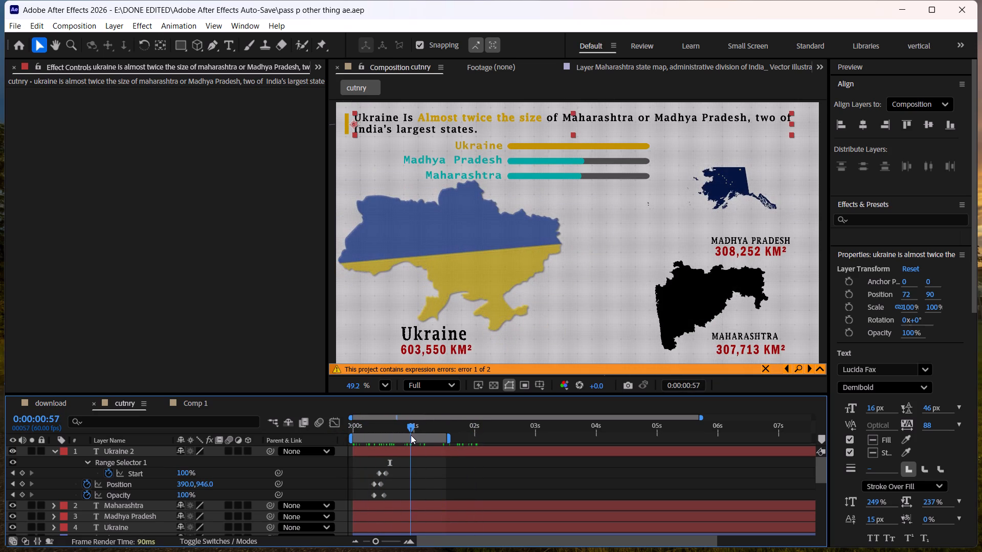
{"action": "left_click_drag", "start_coordinate": [411, 435], "coordinate": [404, 435]}
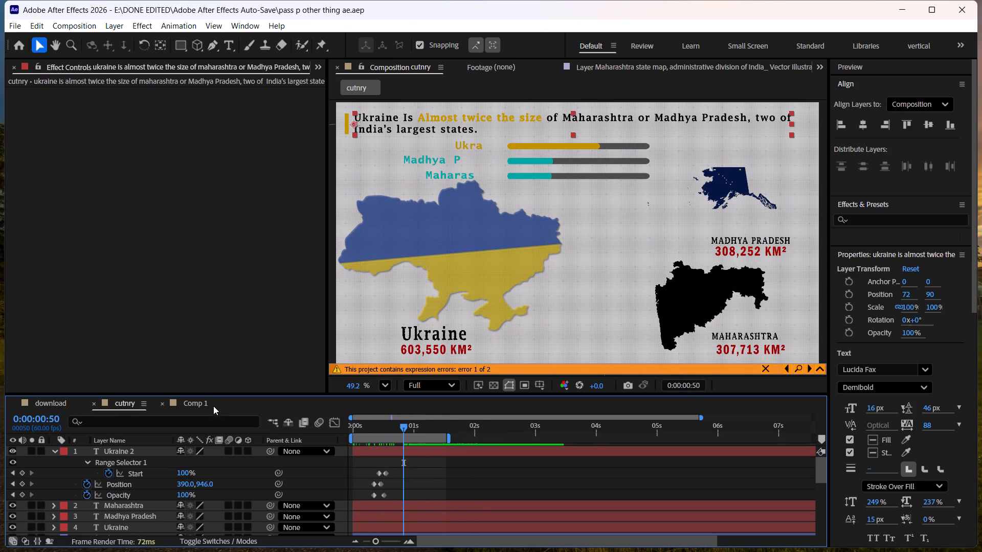
{"action": "left_click", "coordinate": [209, 405]}
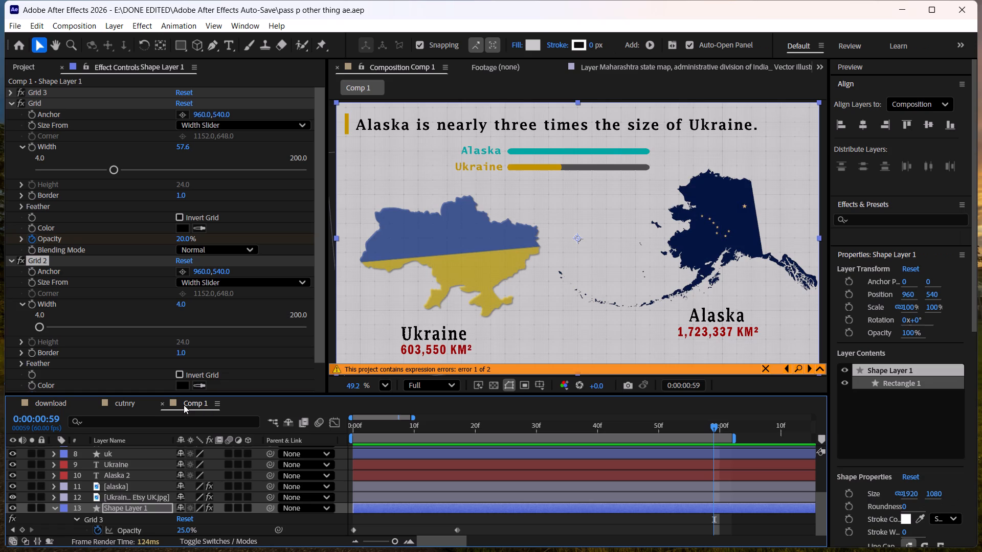
Add Comp 1 to the Render Queue and render it as an H.264 video.
{"action": "left_click", "coordinate": [37, 21]}
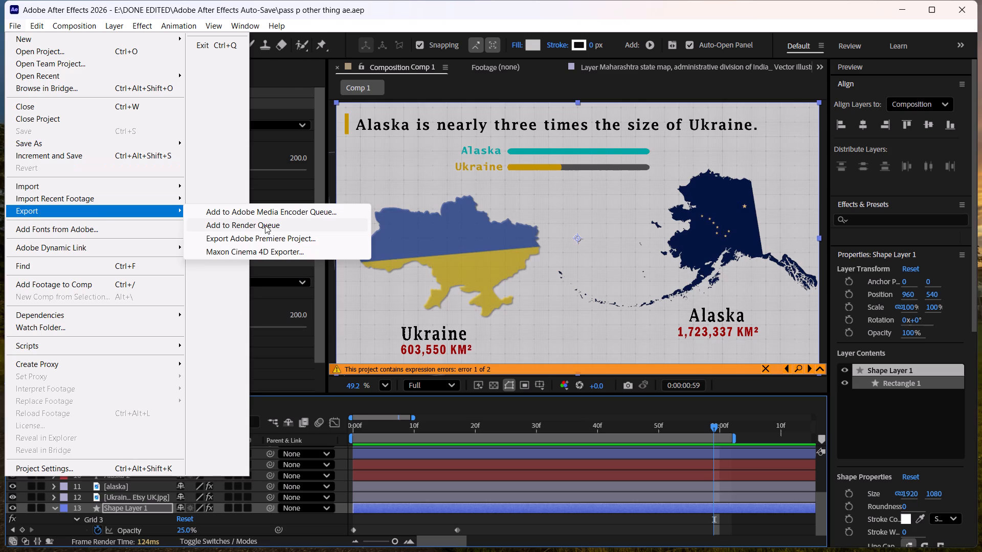
{"action": "left_click", "coordinate": [265, 225]}
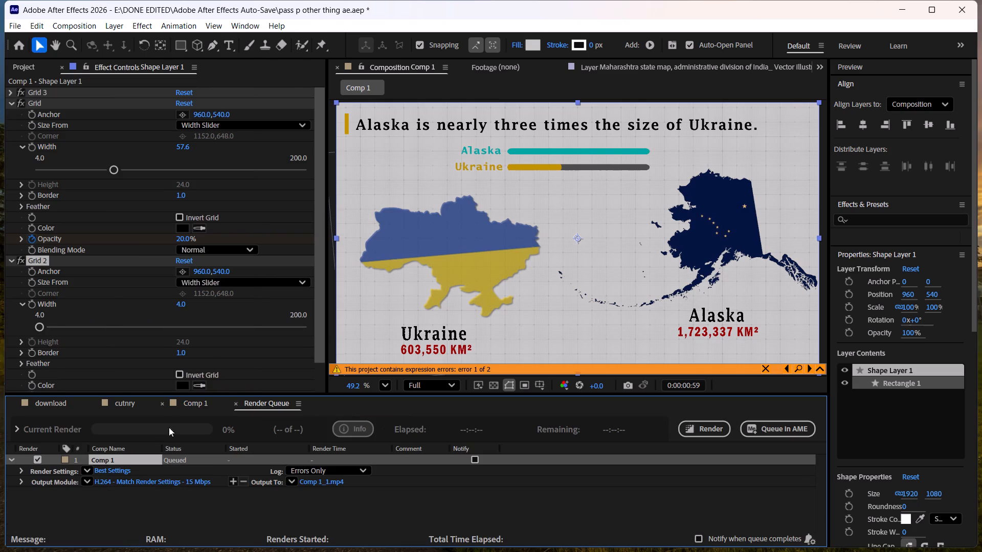
{"action": "left_click", "coordinate": [191, 409]}
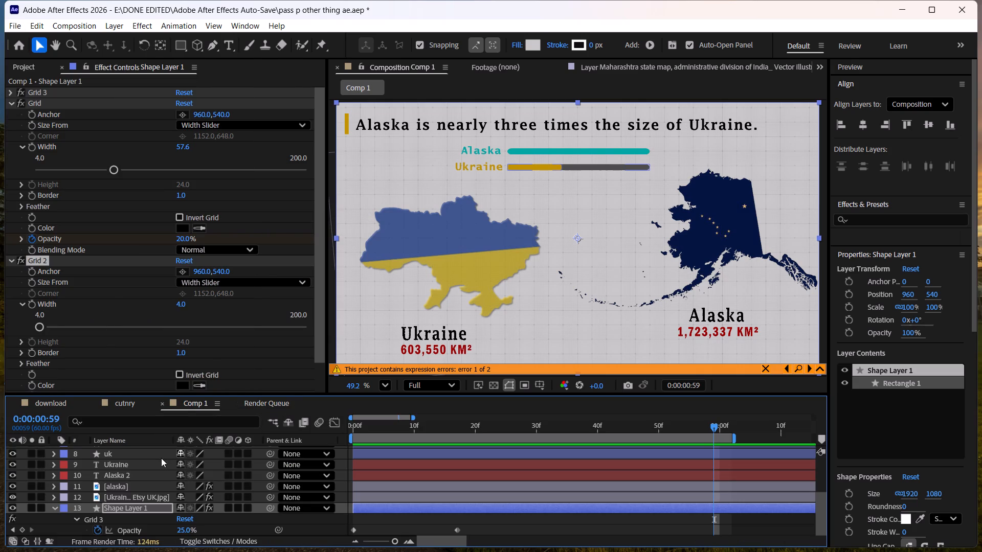
{"action": "left_click", "coordinate": [256, 406]}
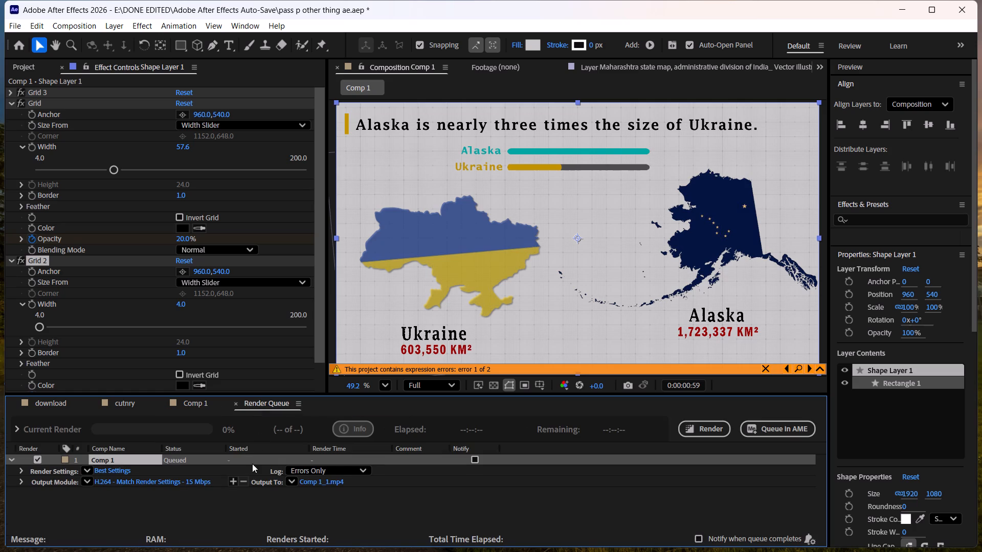
{"action": "left_click", "coordinate": [703, 426]}
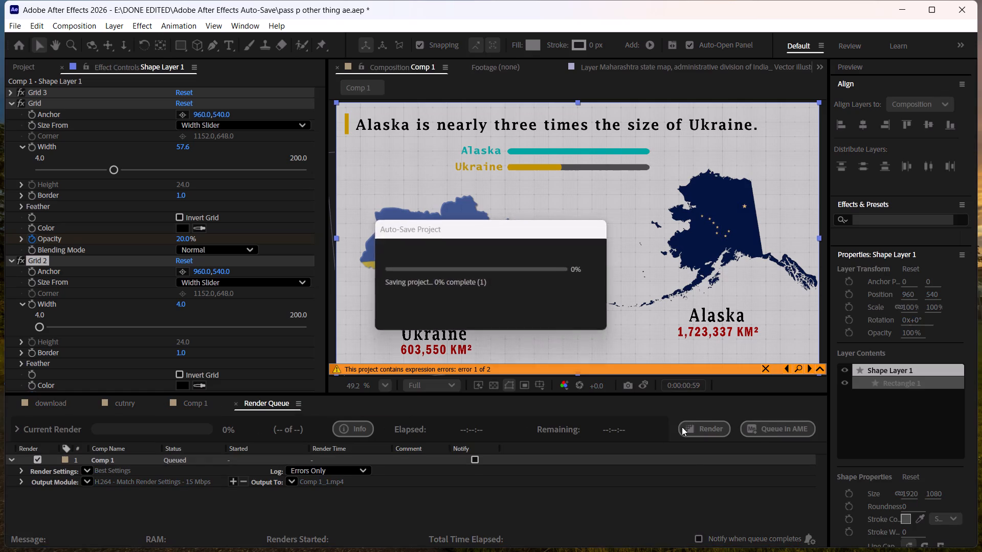
Switch to the cutnry composition and scrub between about 0:00:00:21 and 0:00:00:45, examining its maps and bars.
{"action": "left_click", "coordinate": [131, 405]}
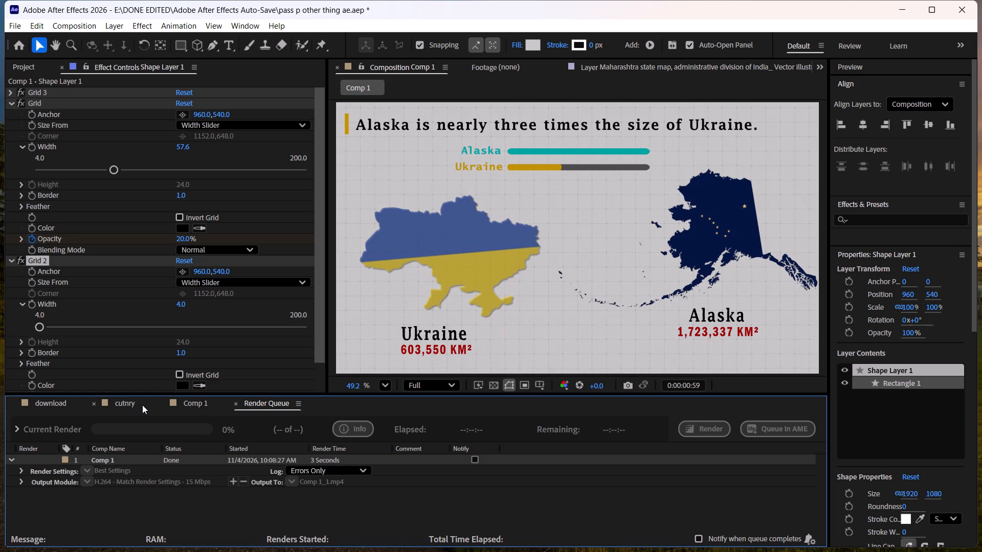
{"action": "left_click", "coordinate": [142, 405]}
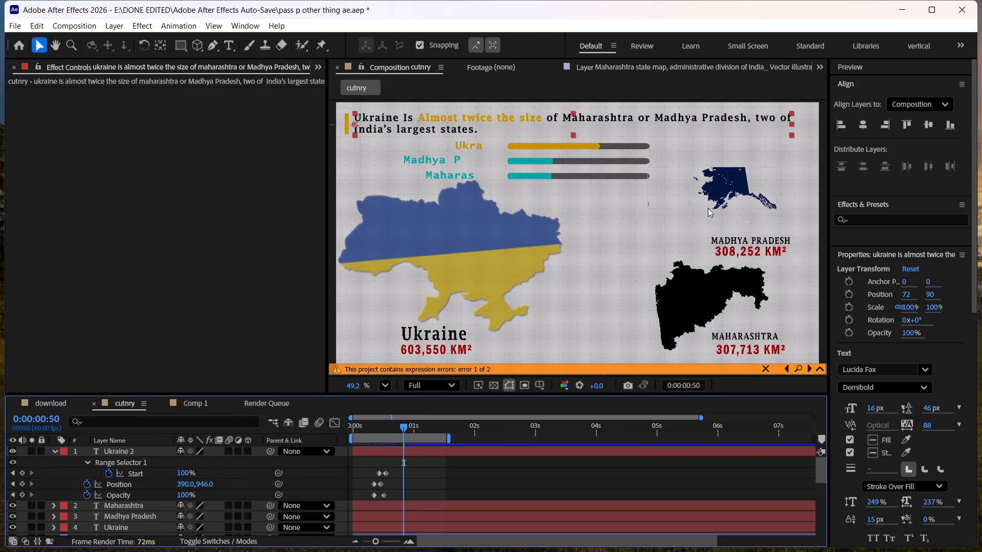
{"action": "left_click_drag", "start_coordinate": [424, 428], "coordinate": [367, 430]}
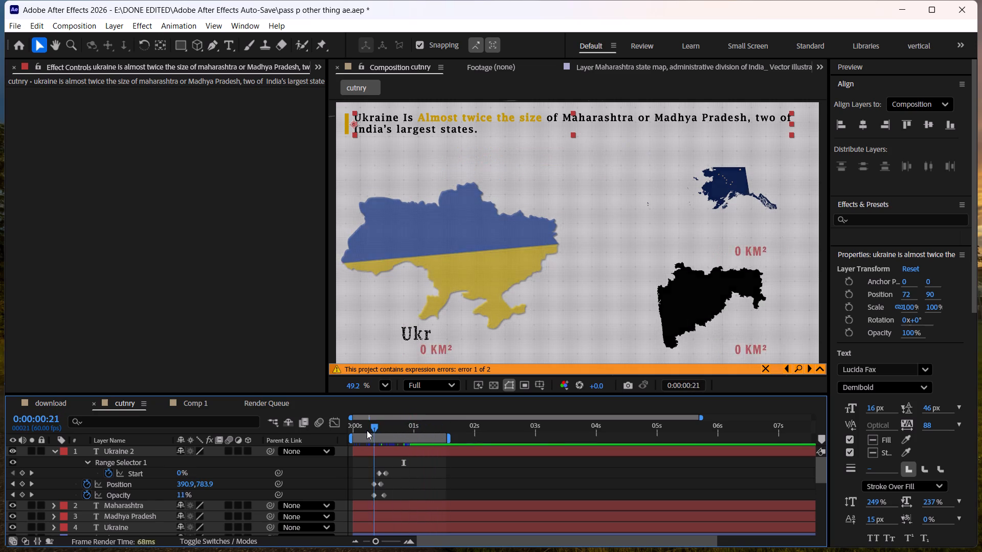
{"action": "left_click_drag", "start_coordinate": [367, 430], "coordinate": [399, 430]}
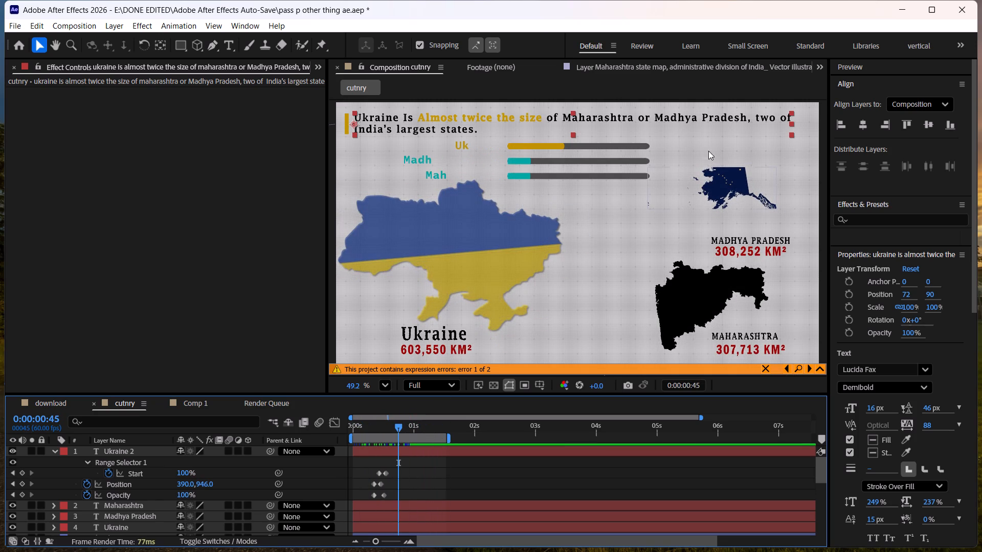
Replace the source of the alaska layer above the Madhya Pradesh label in cutnry with the Madhya Pradesh blank outline map image.
{"action": "scroll", "coordinate": [151, 453], "scroll_direction": "up", "scroll_amount": 1}
{"action": "scroll", "coordinate": [140, 66], "scroll_direction": "up", "scroll_amount": 1}
{"action": "left_click", "coordinate": [82, 333]}
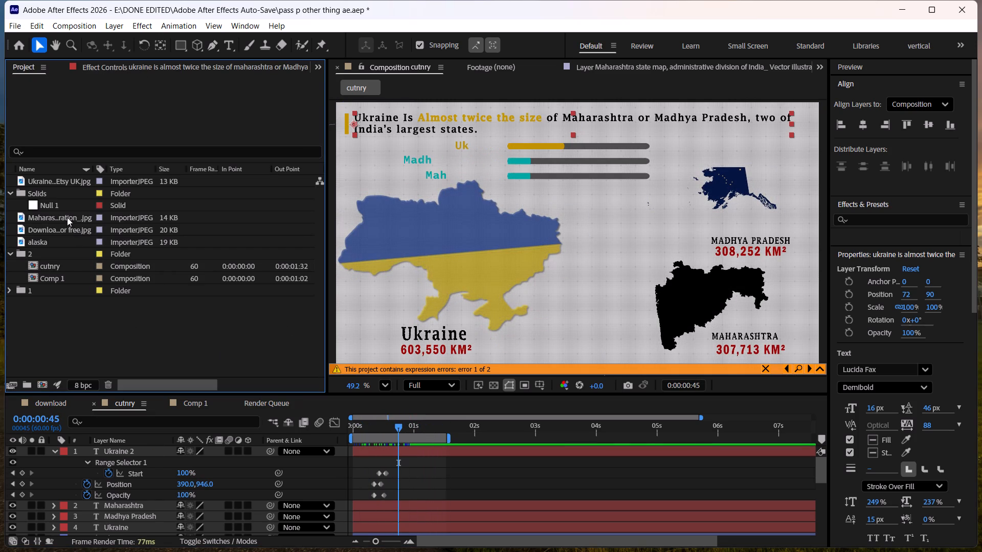
{"action": "left_click", "coordinate": [67, 217]}
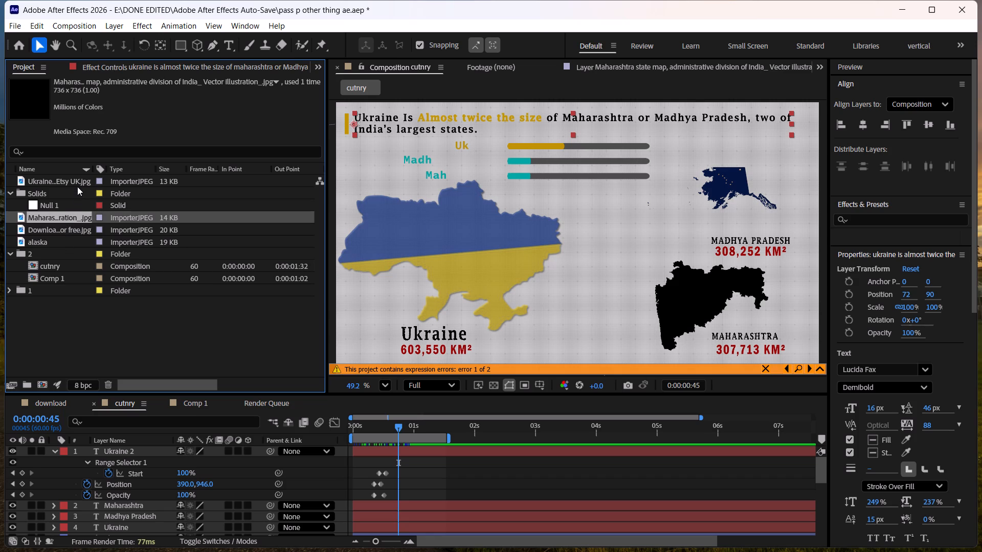
{"action": "left_click", "coordinate": [47, 230]}
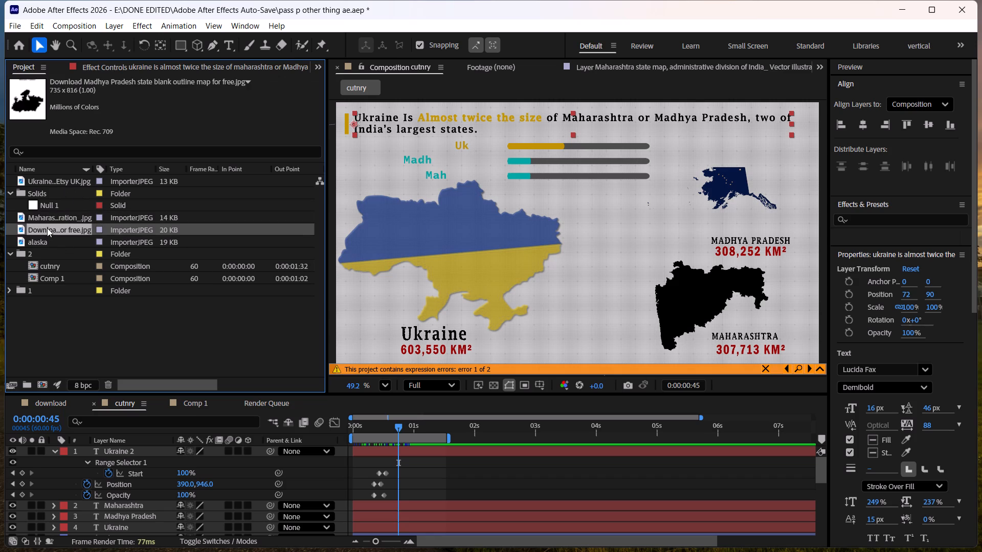
{"action": "left_click_drag", "start_coordinate": [47, 228], "coordinate": [147, 513], "text": "alt"}
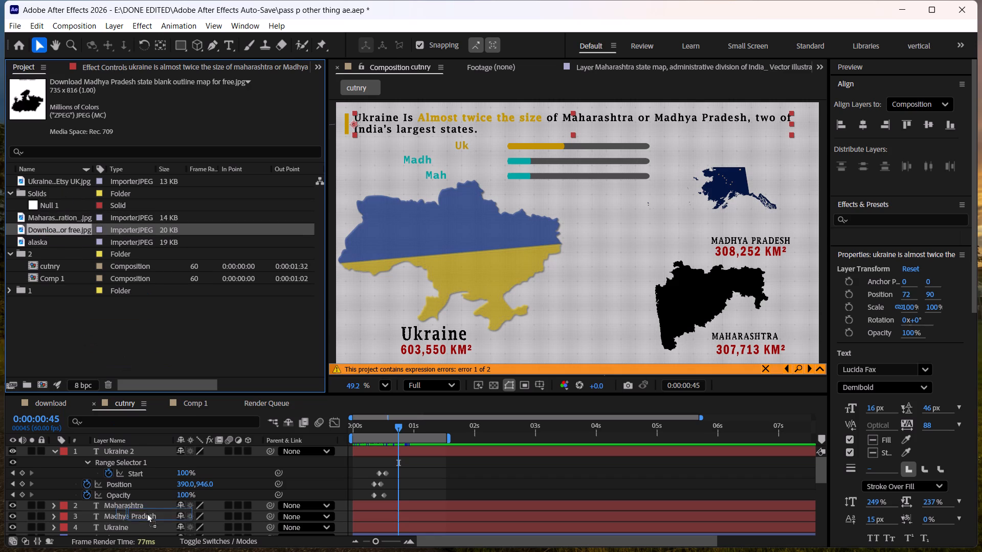
{"action": "left_click_drag", "start_coordinate": [147, 513], "coordinate": [138, 534], "text": "alt"}
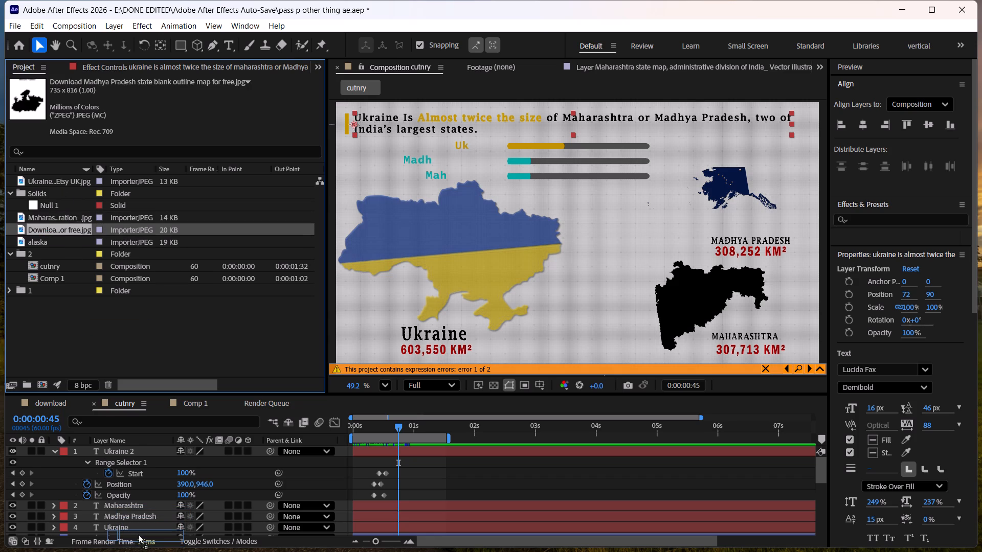
{"action": "left_click_drag", "start_coordinate": [138, 534], "coordinate": [85, 269], "text": "alt"}
{"action": "scroll", "coordinate": [107, 514], "scroll_direction": "down", "scroll_amount": 3, "text": "alt"}
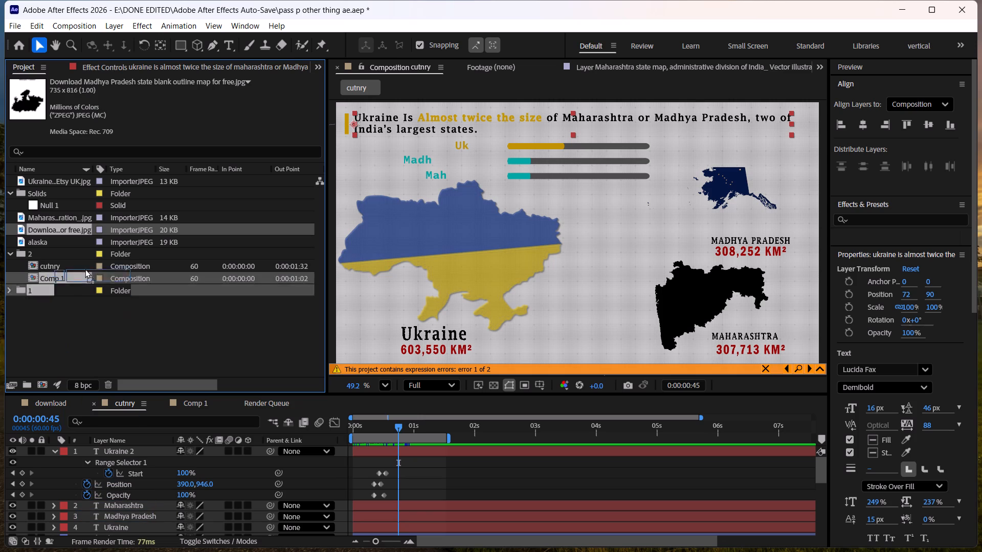
{"action": "left_click_drag", "start_coordinate": [85, 269], "coordinate": [61, 225], "text": "alt"}
{"action": "scroll", "coordinate": [106, 476], "scroll_direction": "down", "scroll_amount": 6}
{"action": "left_click", "coordinate": [715, 180]}
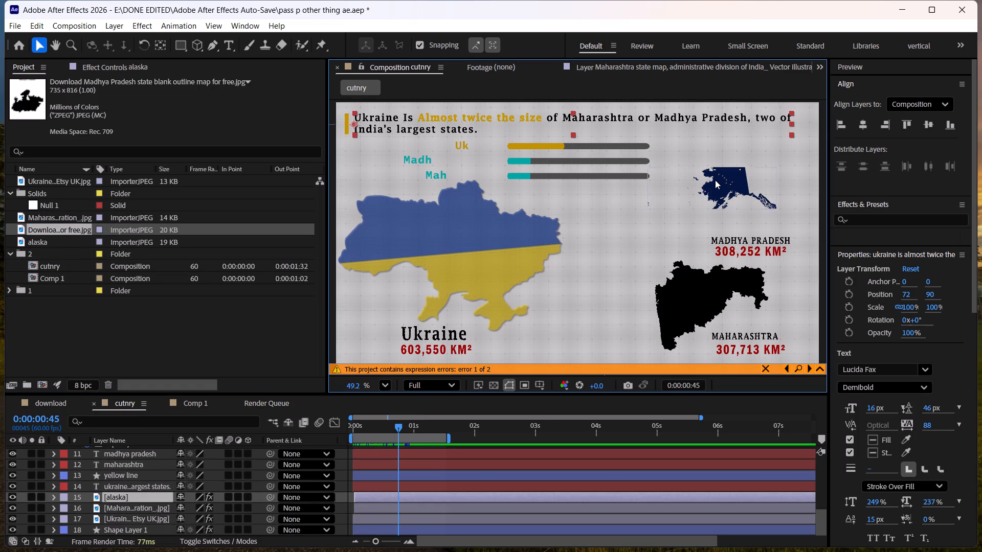
{"action": "left_click_drag", "start_coordinate": [58, 228], "coordinate": [58, 229], "text": "alt"}
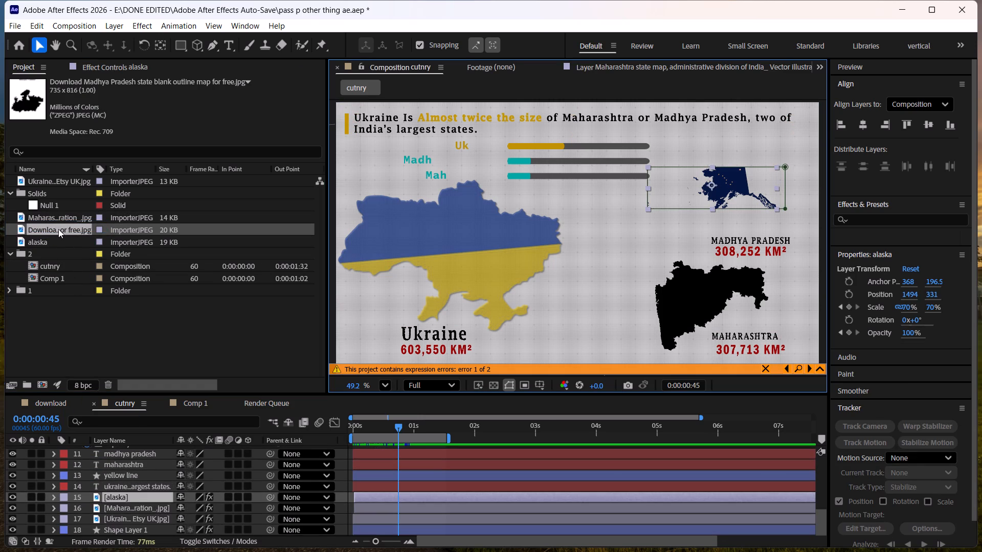
{"action": "left_click_drag", "start_coordinate": [58, 229], "coordinate": [119, 496], "text": "alt"}
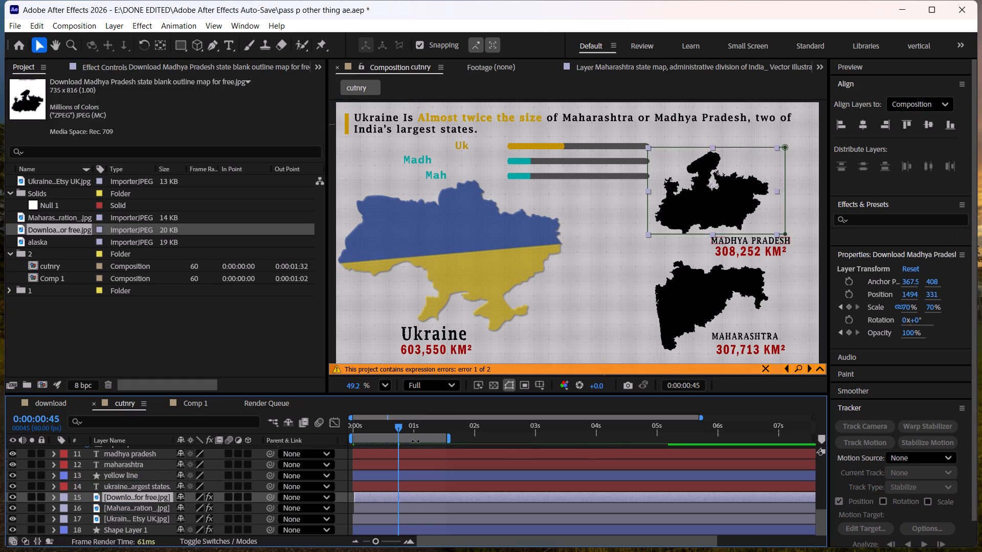
Scrub through the cutnry composition and Comp 1 to examine the maps, labels and bars, and return to cutnry.
{"action": "left_click_drag", "start_coordinate": [400, 428], "coordinate": [380, 426]}
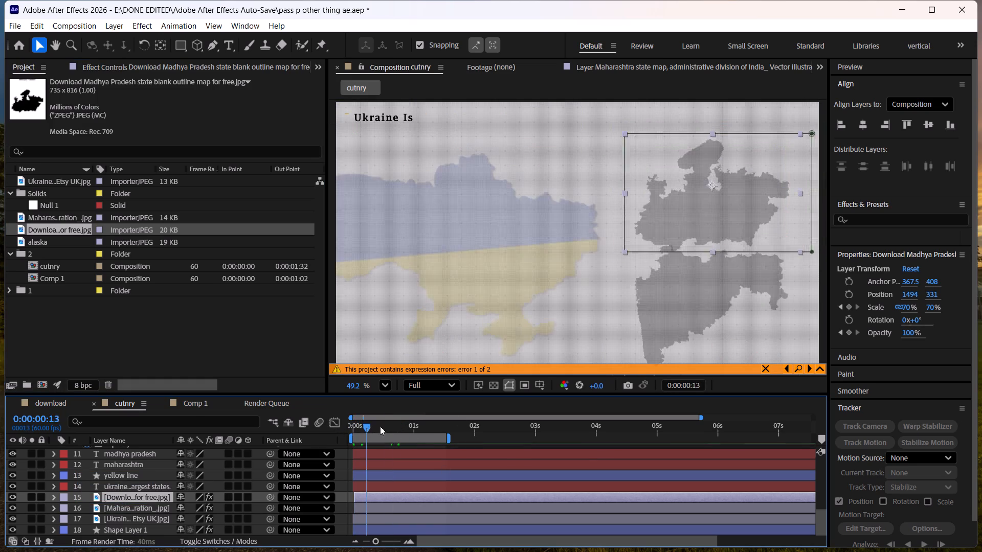
{"action": "left_click_drag", "start_coordinate": [380, 426], "coordinate": [458, 418]}
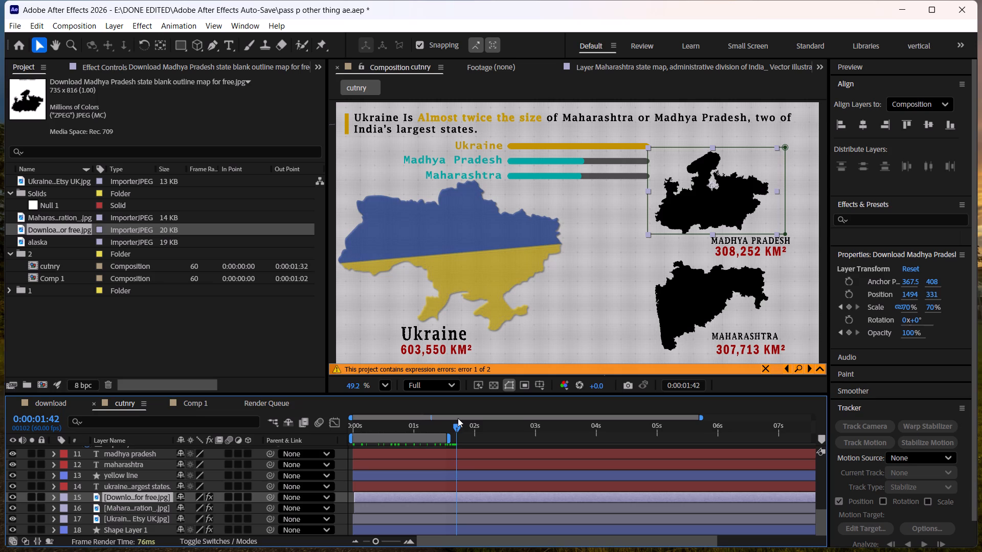
{"action": "left_click_drag", "start_coordinate": [458, 418], "coordinate": [368, 416]}
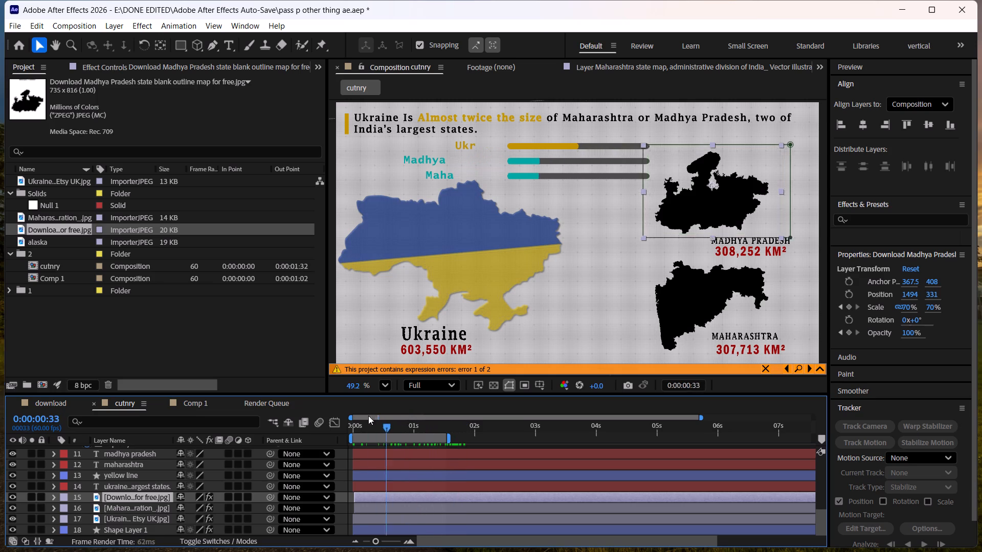
{"action": "left_click_drag", "start_coordinate": [368, 416], "coordinate": [432, 416]}
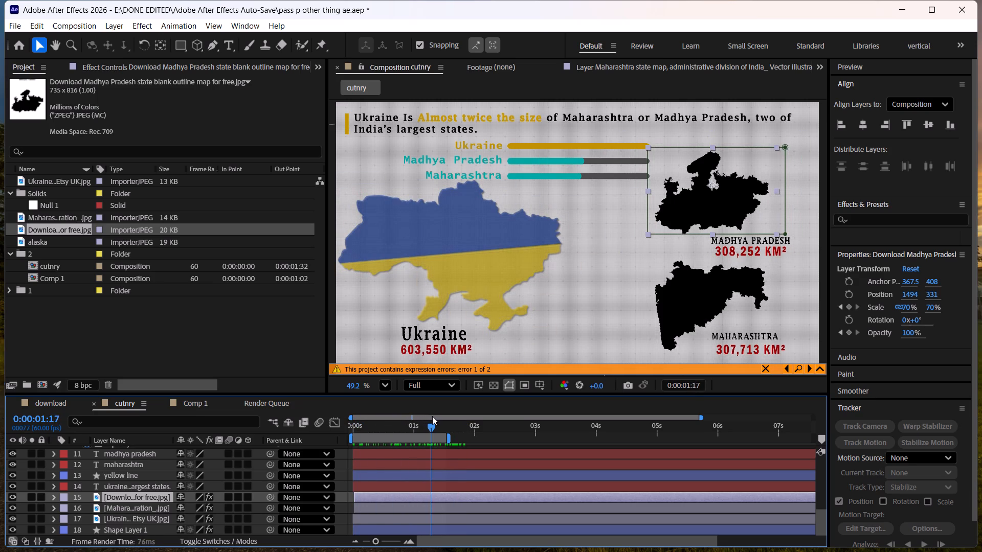
{"action": "left_click_drag", "start_coordinate": [432, 416], "coordinate": [444, 419]}
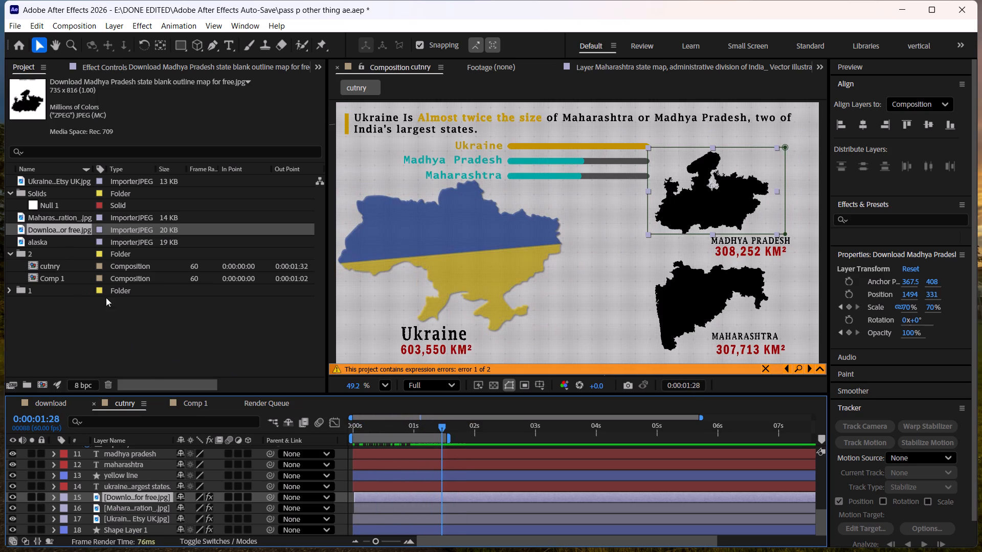
{"action": "left_click", "coordinate": [198, 405]}
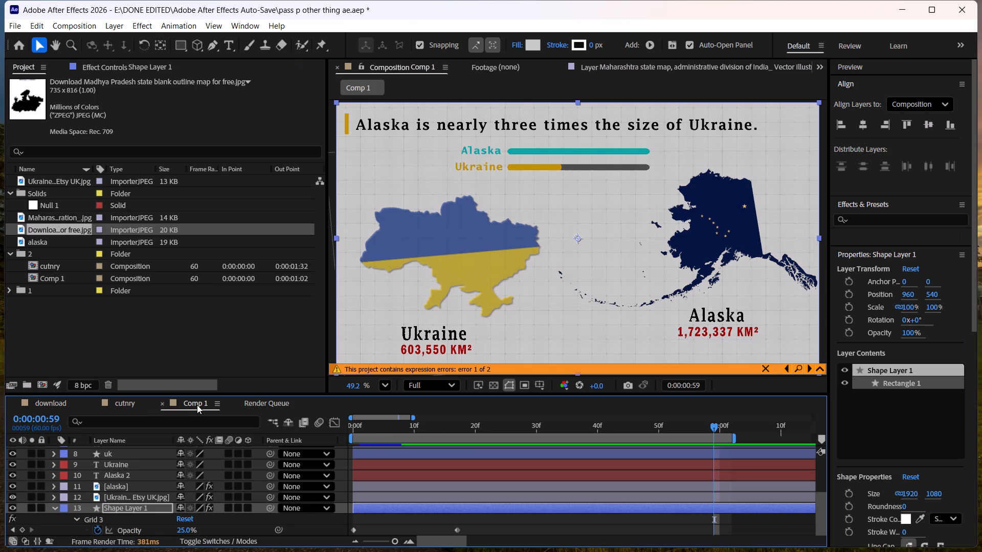
{"action": "left_click_drag", "start_coordinate": [391, 430], "coordinate": [677, 426]}
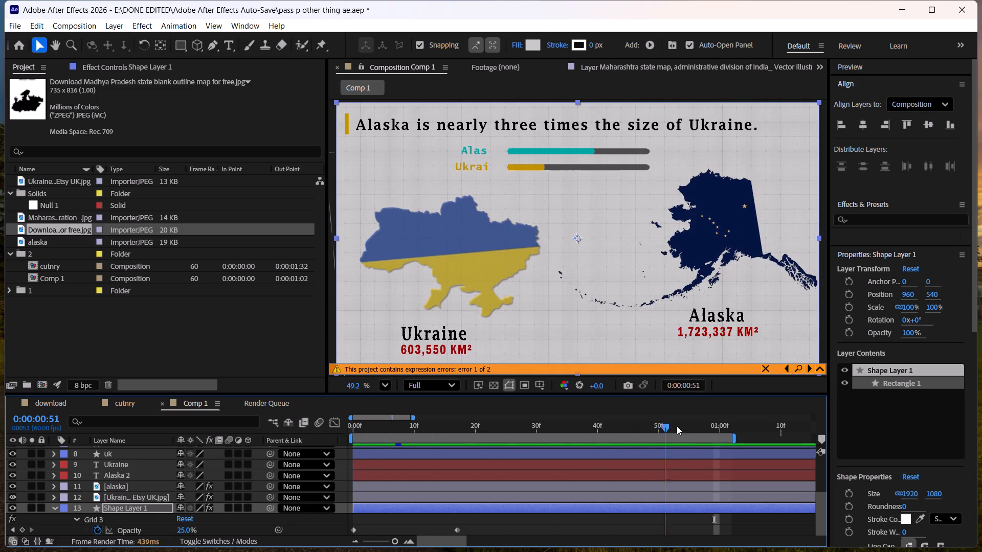
{"action": "left_click_drag", "start_coordinate": [677, 426], "coordinate": [286, 431]}
{"action": "left_click", "coordinate": [128, 402]}
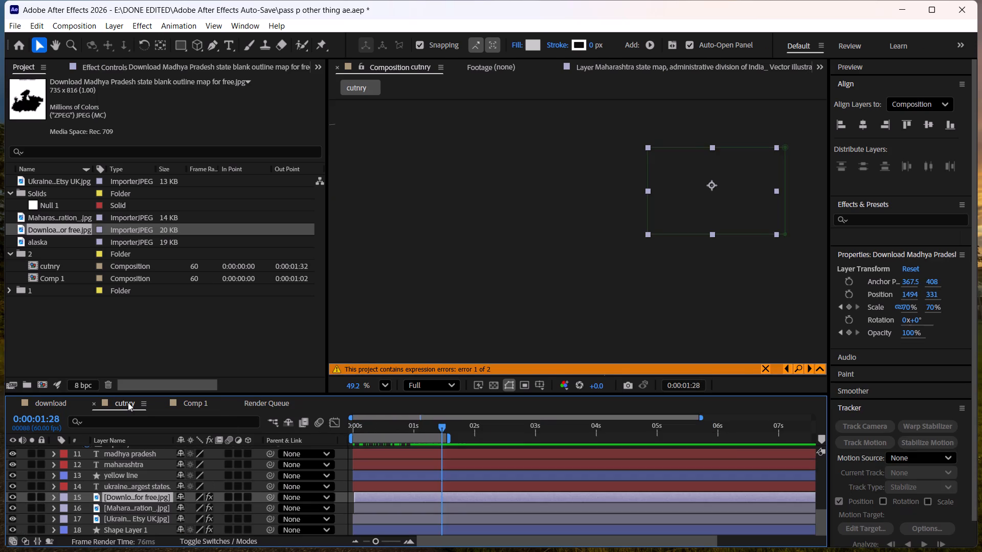
Save the project and leave all cutnry layers deselected.
{"action": "key", "text": "ctrl+a"}
{"action": "left_click", "coordinate": [128, 402], "text": "ctrl"}
{"action": "key", "text": "ctrl+s"}
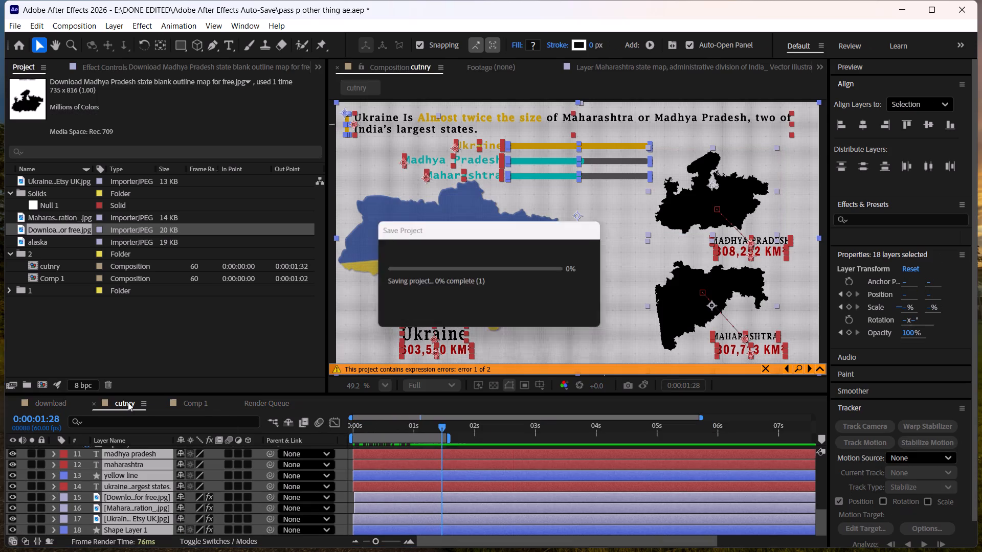
{"action": "left_click", "coordinate": [259, 482]}
{"action": "key", "text": "ctrl+s"}
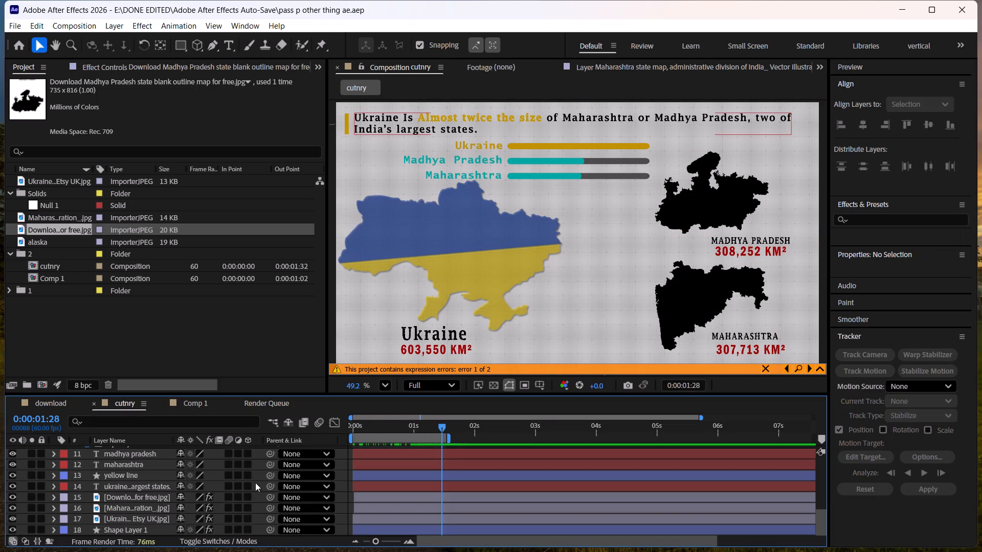
Add the cutnry composition to the Render Queue and render it as an H.264 video, cutnry.mp4.
{"action": "left_click", "coordinate": [14, 22]}
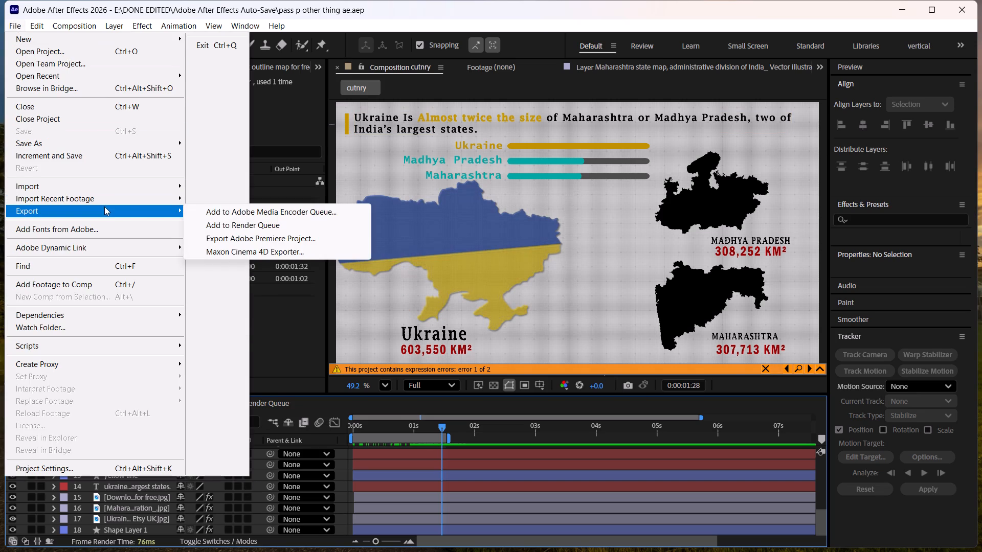
{"action": "left_click", "coordinate": [255, 229]}
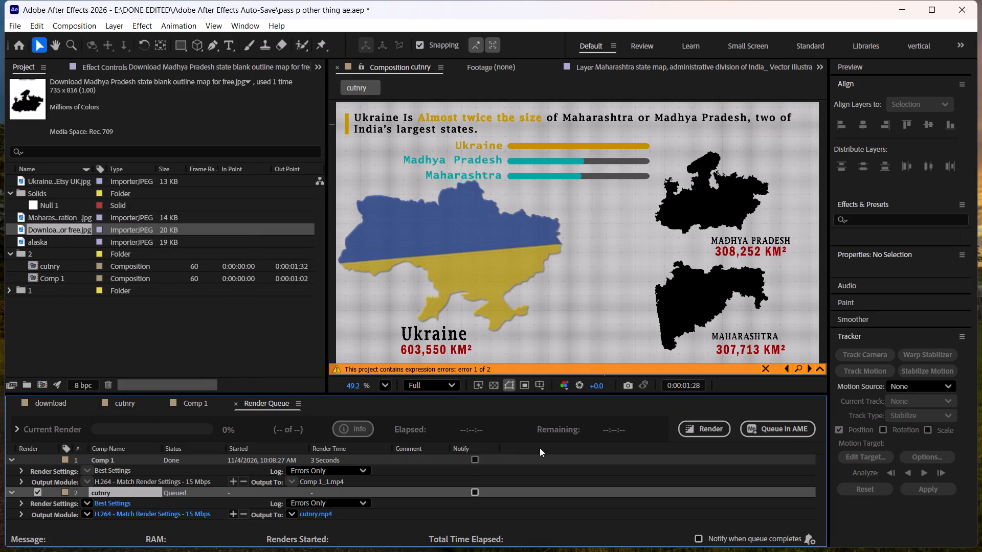
{"action": "left_click", "coordinate": [705, 426]}
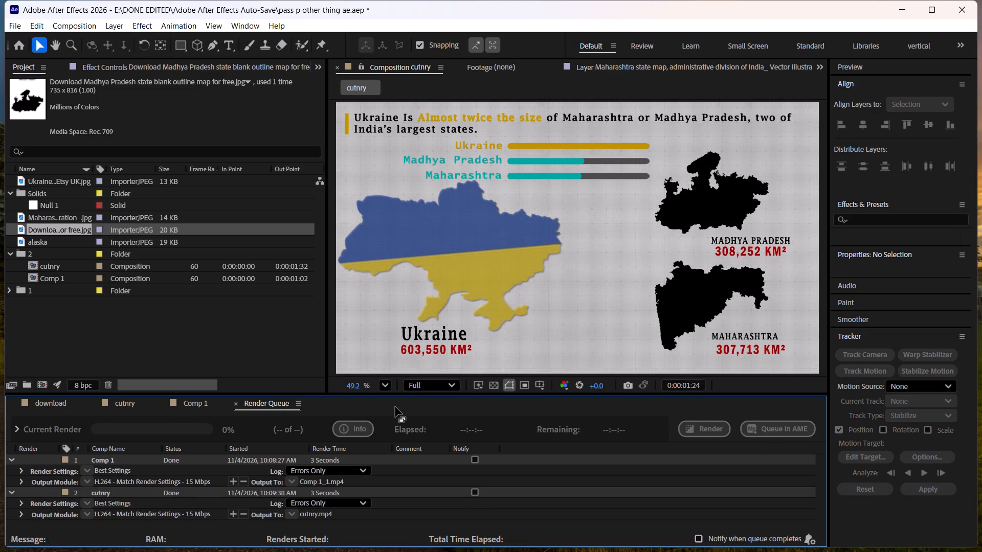
Resize the application window to fill the screen.
{"action": "key", "text": "ctrl+backslash"}
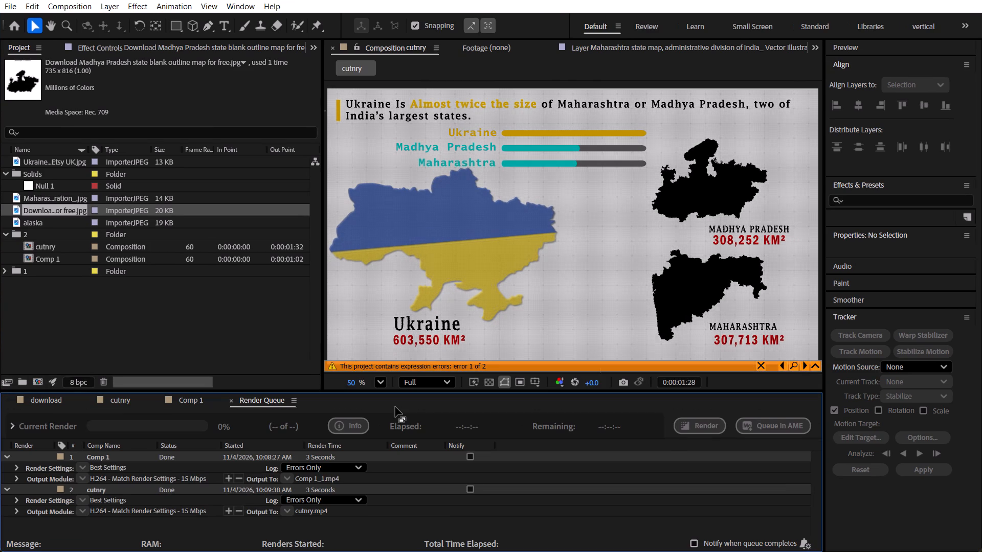
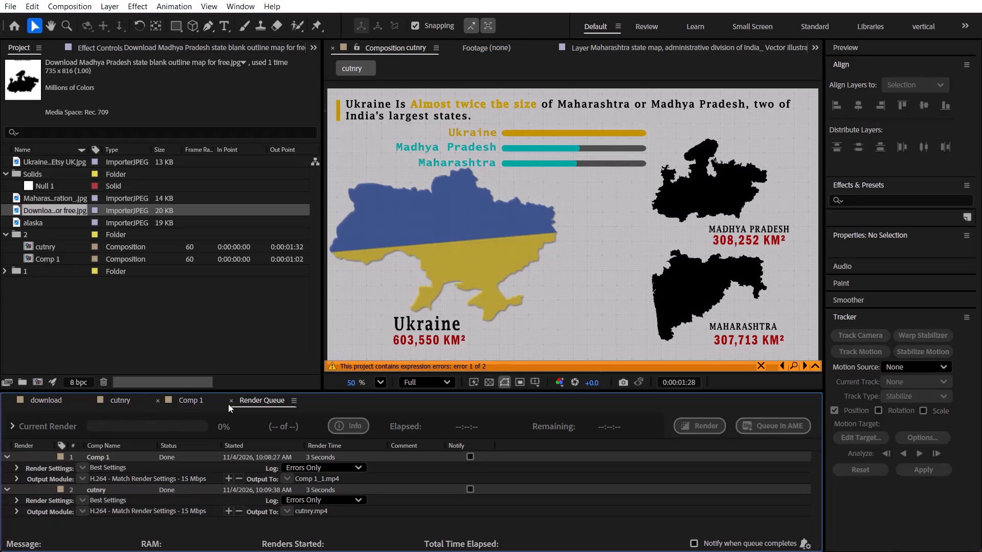
Scrub through Comp 1 and the cutnry composition to examine the maps, labels and comparison bars.
{"action": "scroll", "coordinate": [58, 405], "scroll_direction": "up", "scroll_amount": 4}
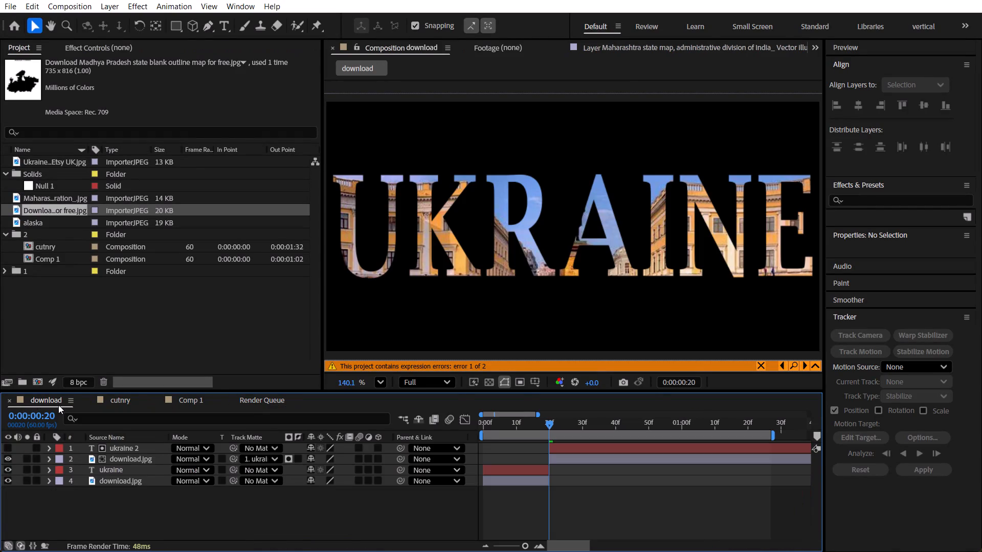
{"action": "scroll", "coordinate": [58, 405], "scroll_direction": "down", "scroll_amount": 2}
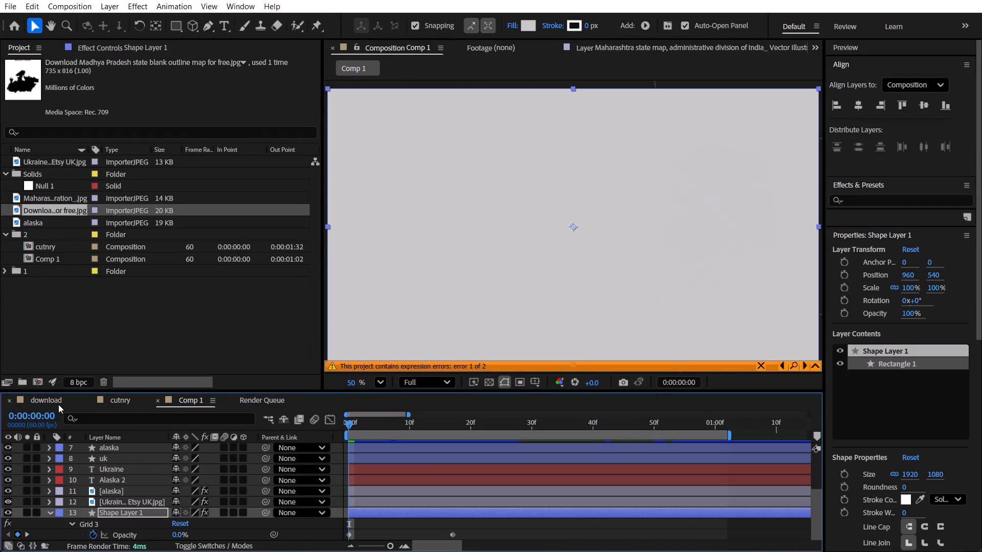
{"action": "left_click_drag", "start_coordinate": [380, 425], "coordinate": [650, 437]}
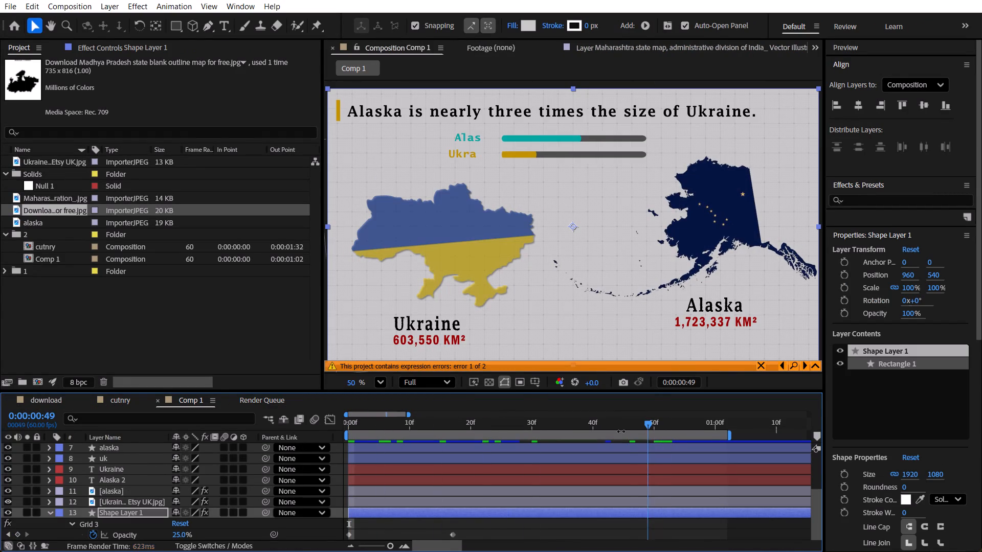
{"action": "left_click", "coordinate": [124, 400]}
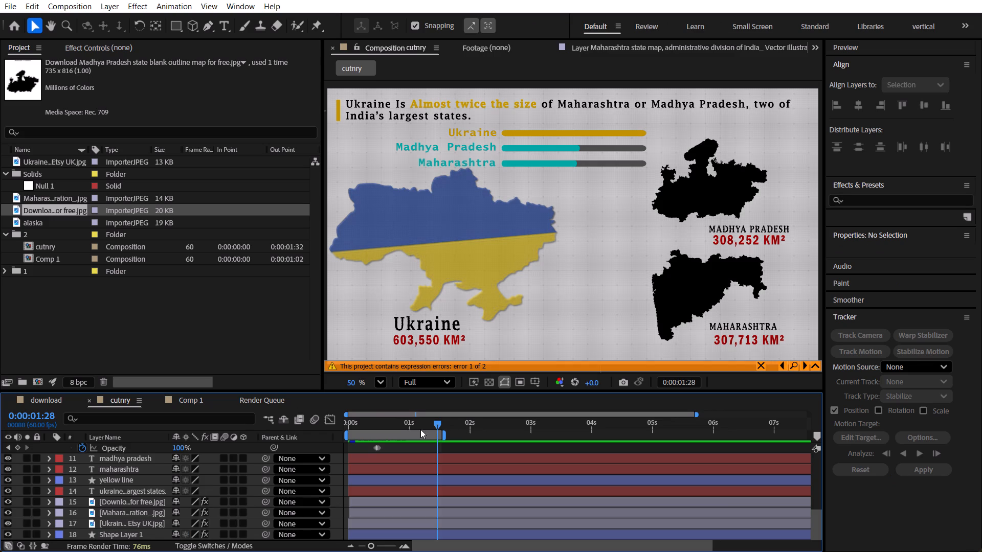
{"action": "left_click_drag", "start_coordinate": [406, 426], "coordinate": [332, 426]}
{"action": "type", "text": "=="}
{"action": "left_click_drag", "start_coordinate": [604, 427], "coordinate": [633, 427]}
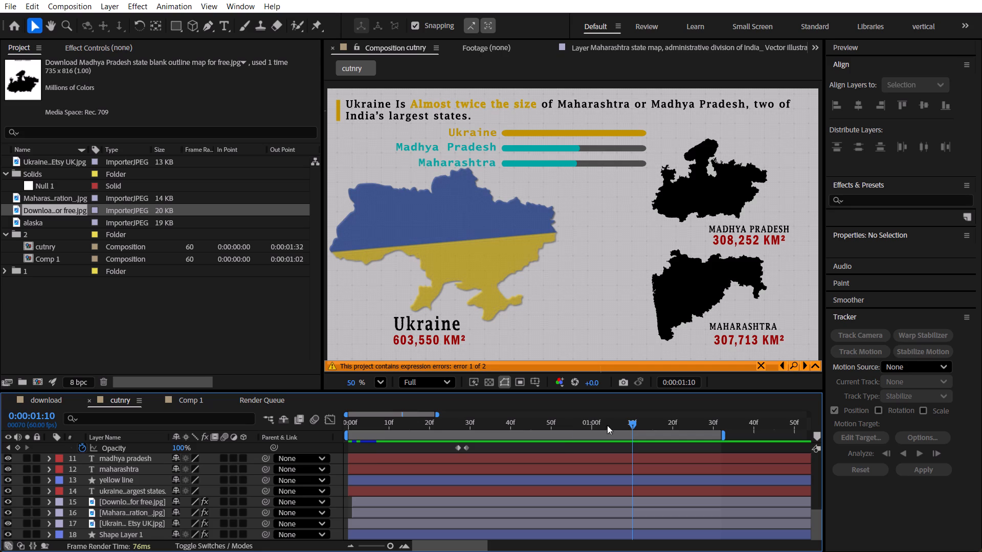
Add a Drop Shadow layer style to the Madhya Pradesh, Maharashtra and Ukraine map layers in cutnry.
{"action": "left_click", "coordinate": [125, 505]}
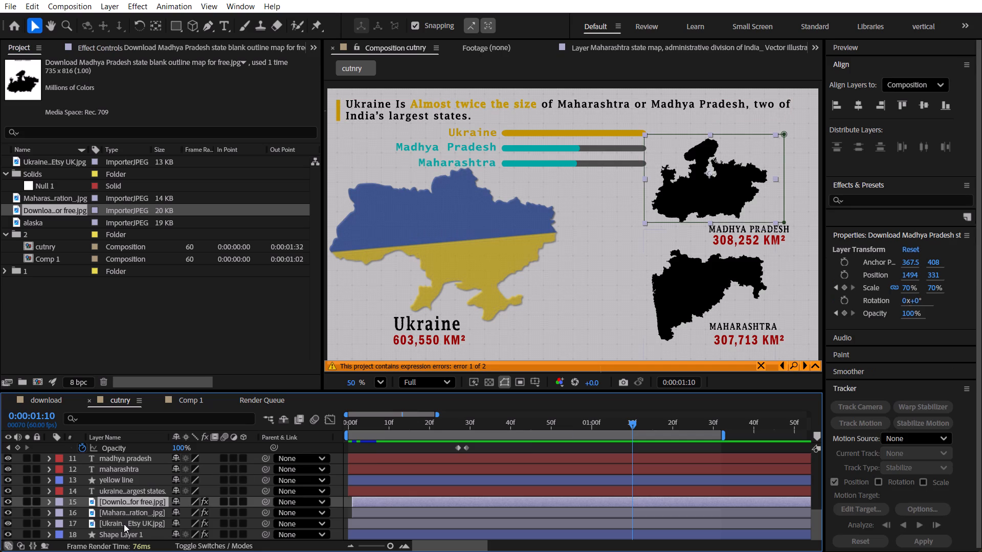
{"action": "left_click", "coordinate": [124, 521], "text": "shift"}
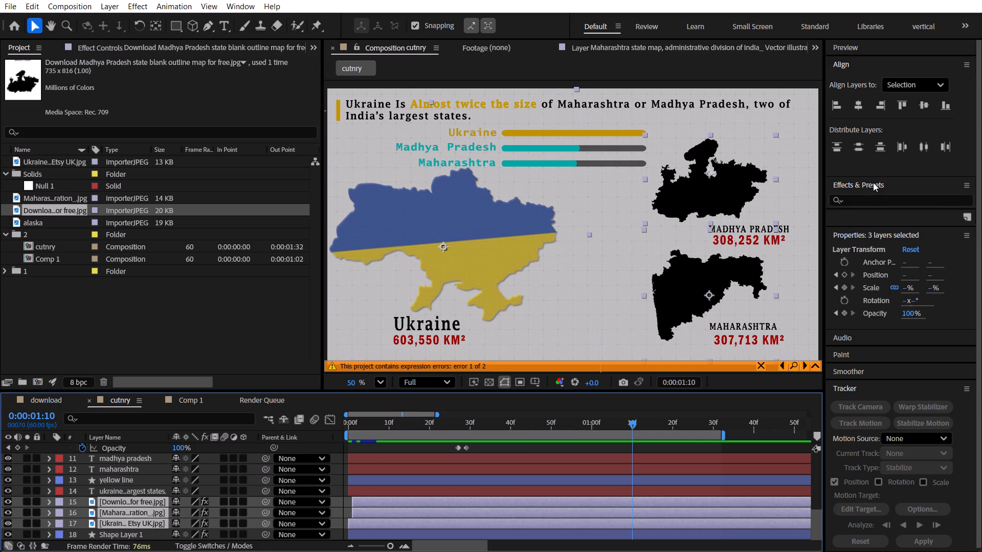
{"action": "left_click", "coordinate": [873, 203]}
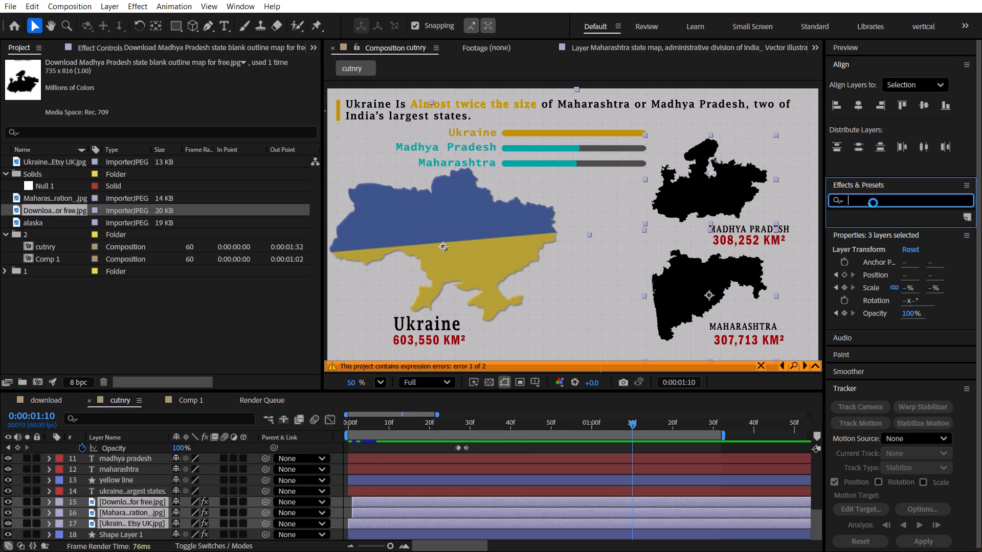
{"action": "right_click", "coordinate": [130, 521]}
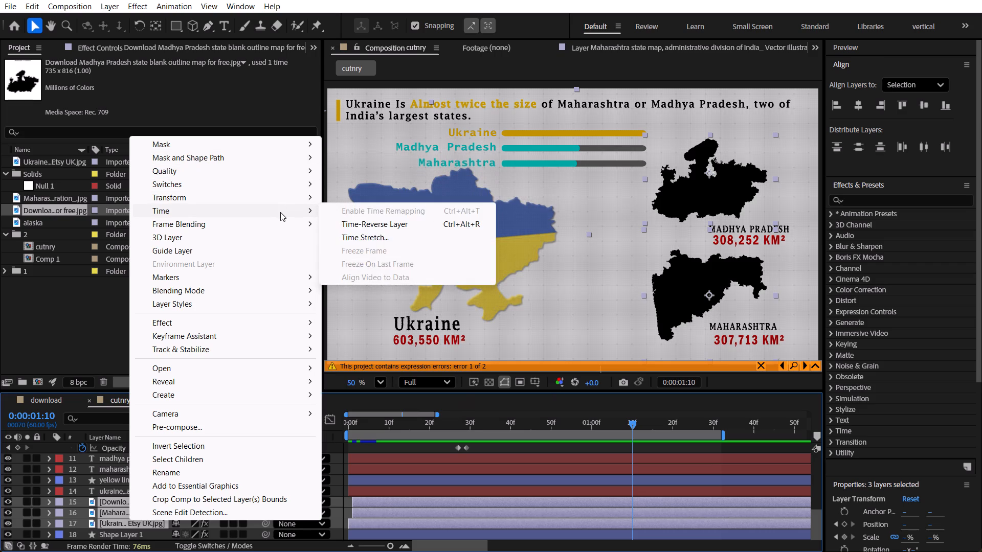
{"action": "left_click_drag", "start_coordinate": [284, 234], "coordinate": [265, 263]}
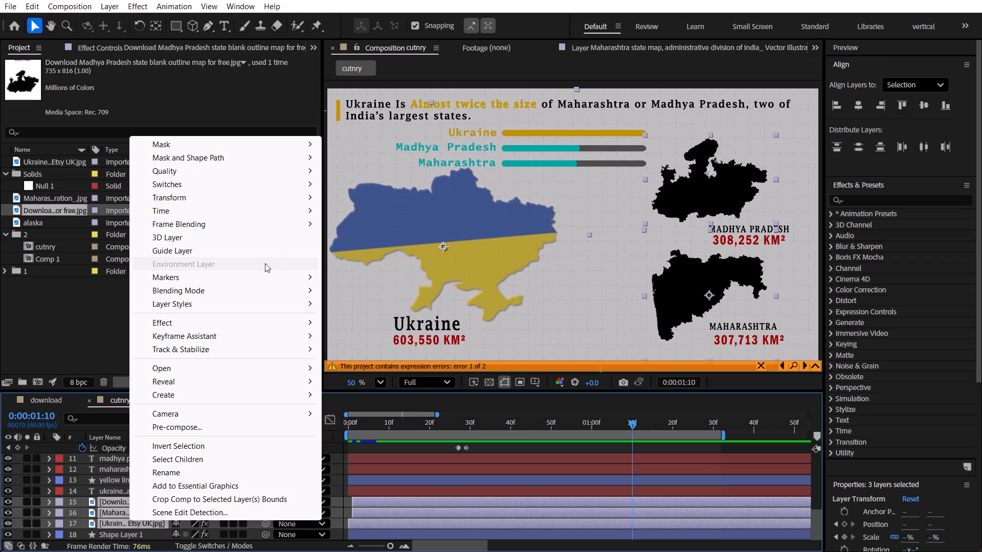
{"action": "left_click_drag", "start_coordinate": [265, 263], "coordinate": [227, 266]}
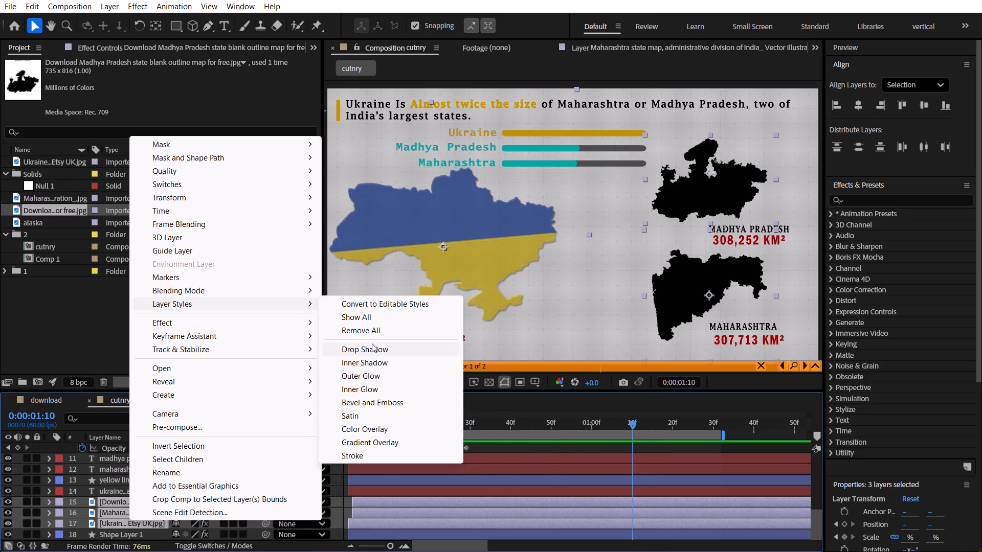
{"action": "left_click", "coordinate": [372, 343]}
Expand the Maharashtra layer's Drop Shadow settings and set the distance to 10 for all three selected maps.
{"action": "scroll", "coordinate": [133, 484], "scroll_direction": "down", "scroll_amount": 2}
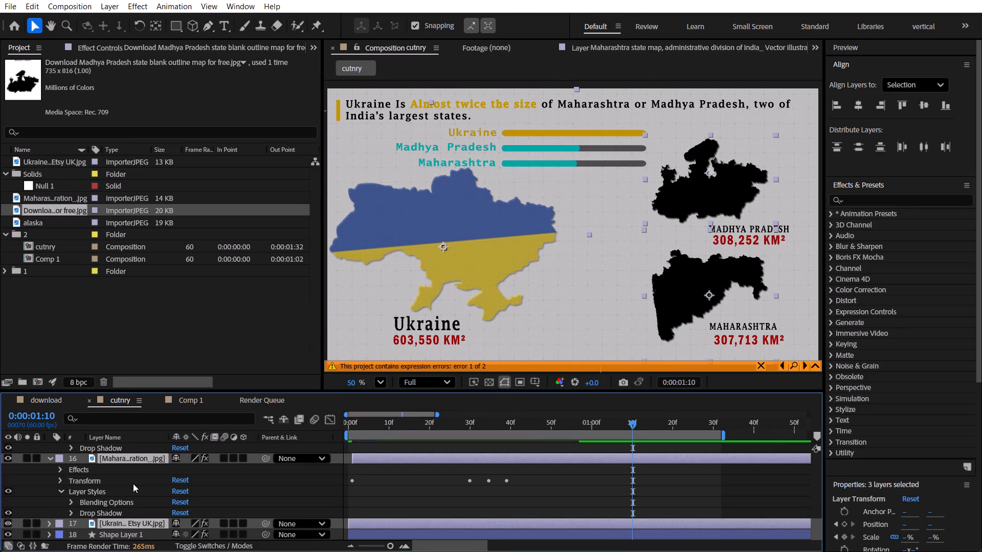
{"action": "left_click", "coordinate": [72, 514]}
{"action": "scroll", "coordinate": [88, 509], "scroll_direction": "up", "scroll_amount": 2}
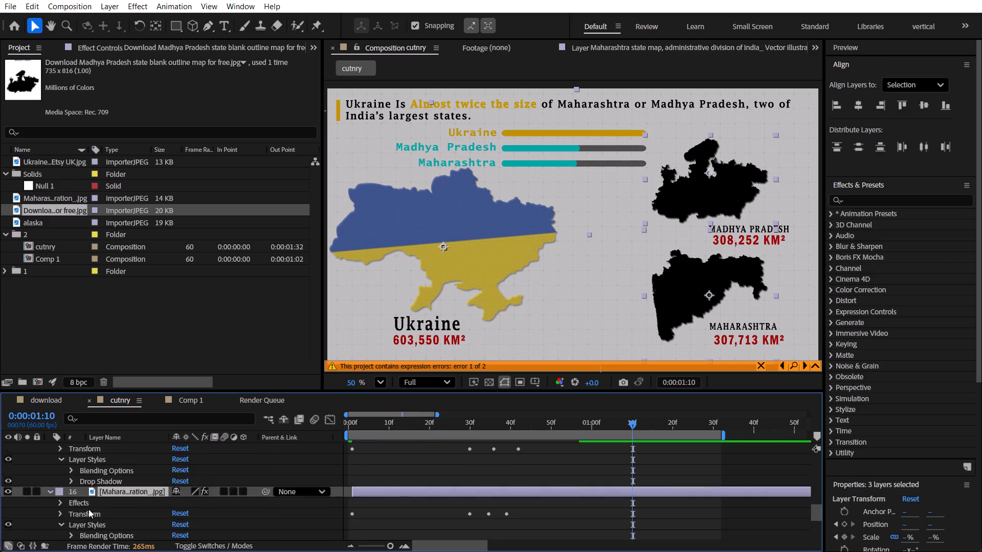
{"action": "scroll", "coordinate": [88, 509], "scroll_direction": "up", "scroll_amount": 2}
{"action": "scroll", "coordinate": [86, 507], "scroll_direction": "down", "scroll_amount": 4}
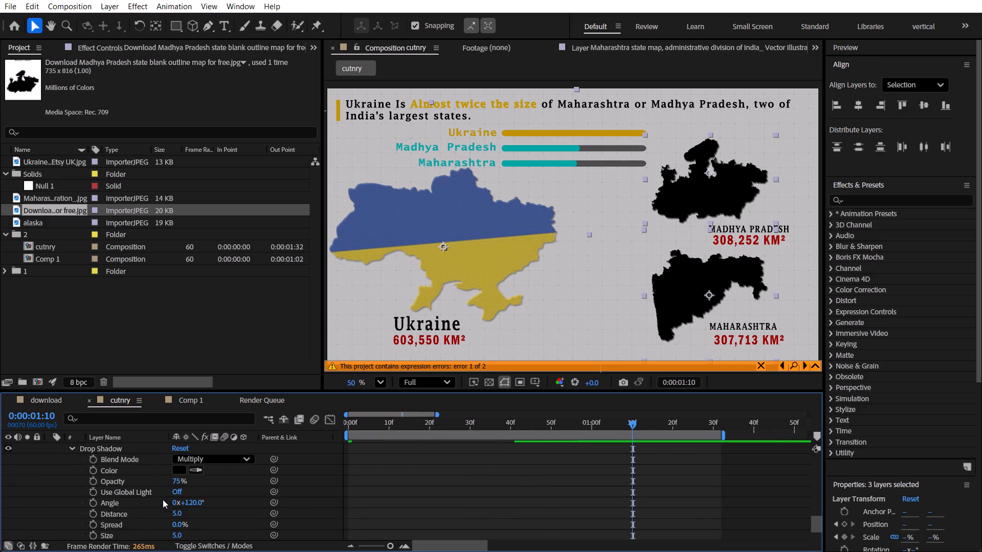
{"action": "left_click_drag", "start_coordinate": [174, 517], "coordinate": [190, 517]}
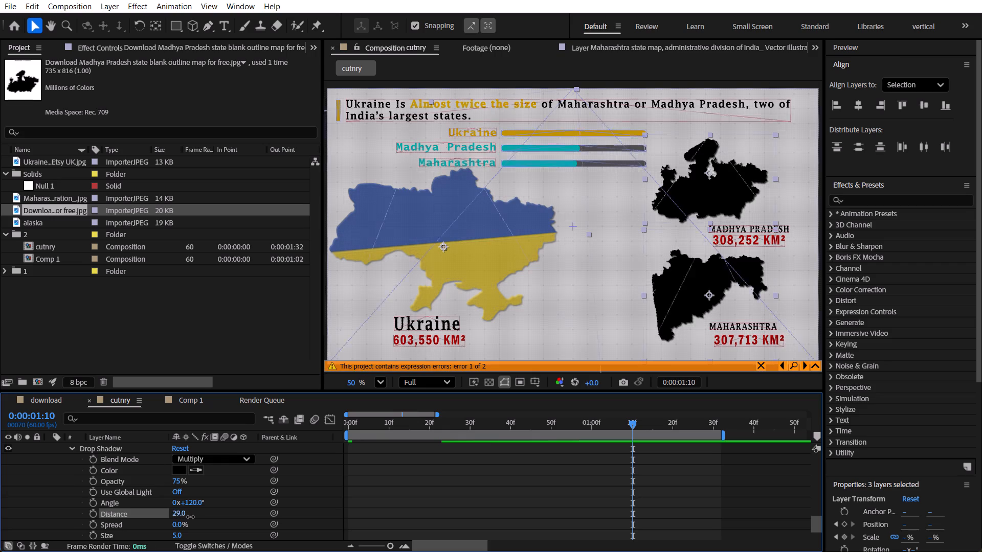
{"action": "left_click_drag", "start_coordinate": [190, 517], "coordinate": [184, 517]}
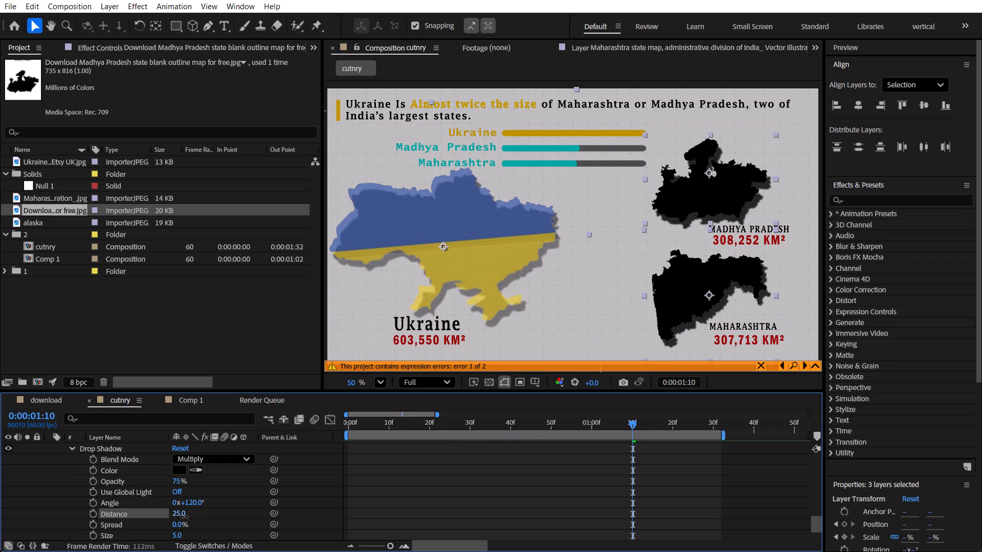
{"action": "left_click_drag", "start_coordinate": [184, 517], "coordinate": [178, 517]}
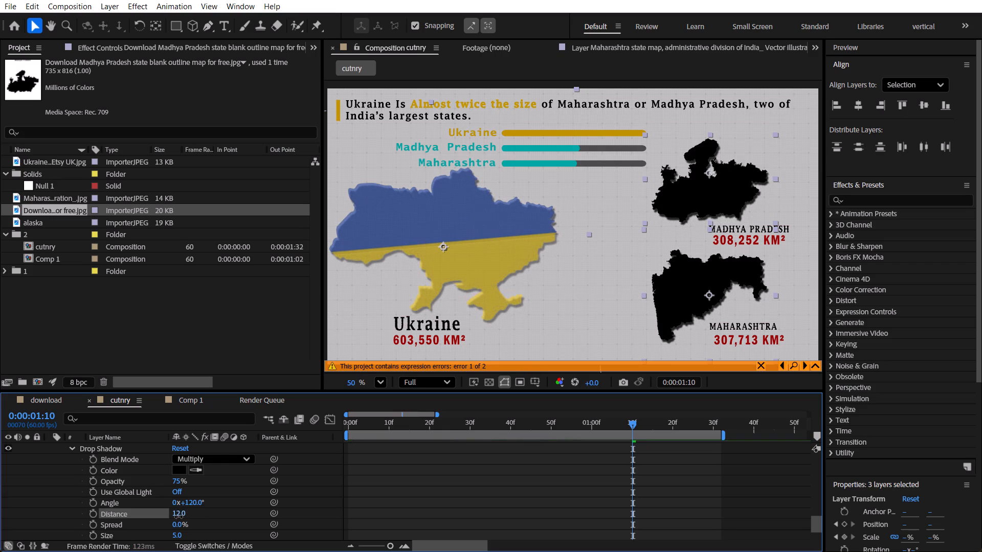
{"action": "left_click_drag", "start_coordinate": [178, 517], "coordinate": [182, 517]}
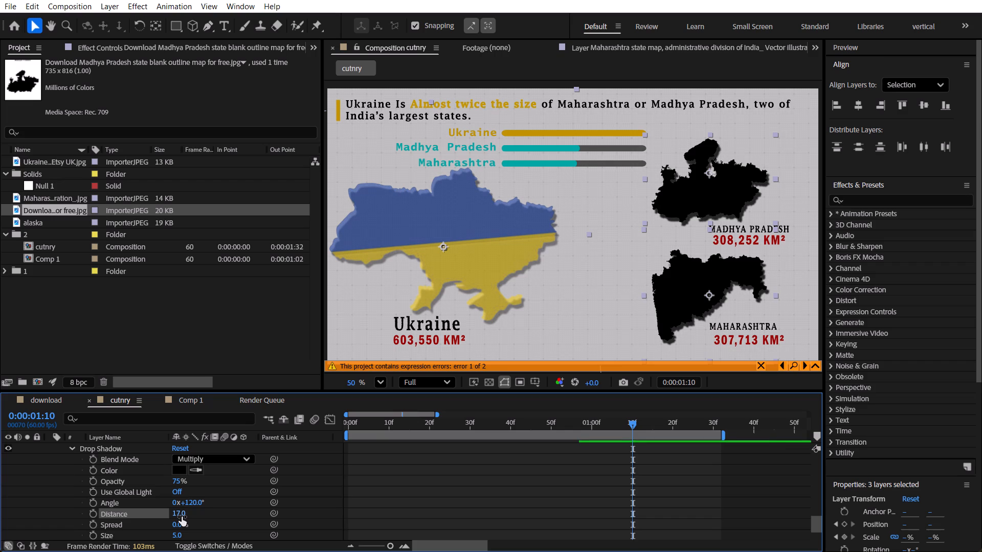
{"action": "left_click", "coordinate": [182, 517]}
{"action": "type", "text": "10"}
{"action": "key", "text": "Return"}
Set the drop shadow opacity to 100% on the three selected map layers.
{"action": "left_click_drag", "start_coordinate": [176, 482], "coordinate": [209, 482]}
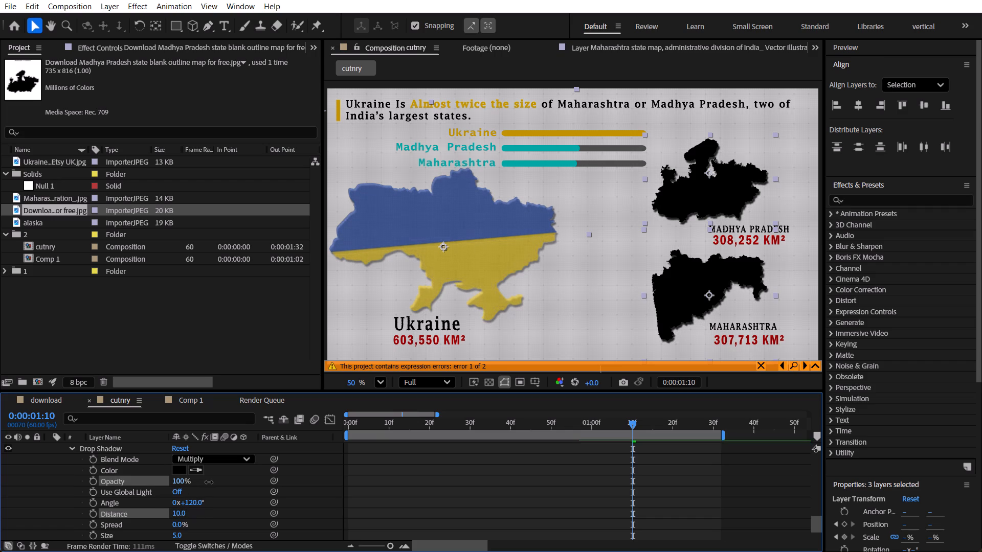
{"action": "left_click_drag", "start_coordinate": [209, 482], "coordinate": [235, 482]}
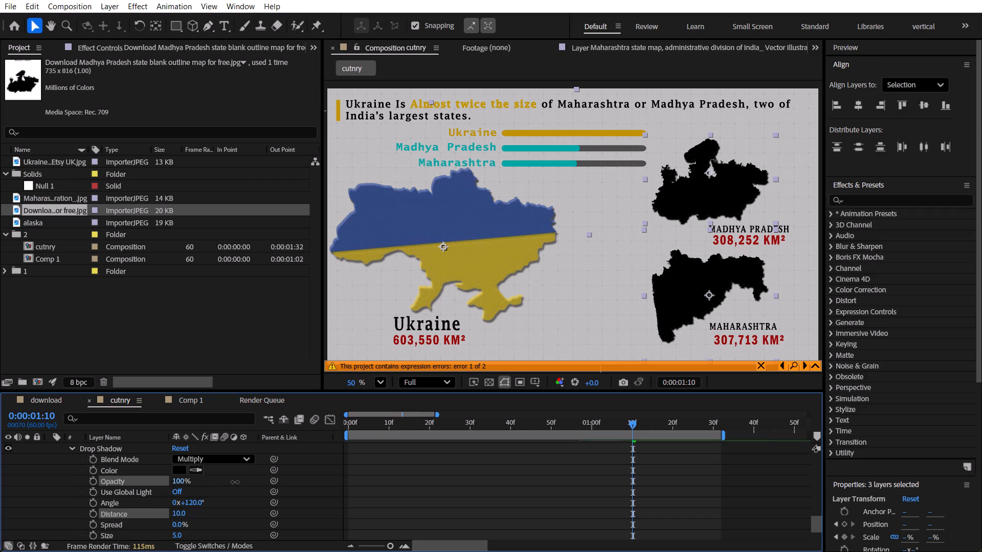
{"action": "left_click_drag", "start_coordinate": [235, 482], "coordinate": [262, 483]}
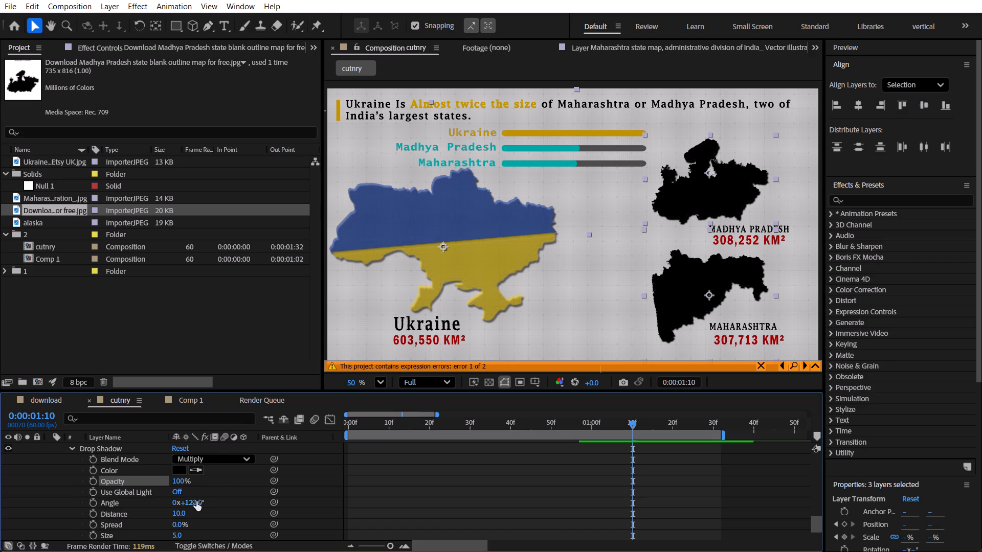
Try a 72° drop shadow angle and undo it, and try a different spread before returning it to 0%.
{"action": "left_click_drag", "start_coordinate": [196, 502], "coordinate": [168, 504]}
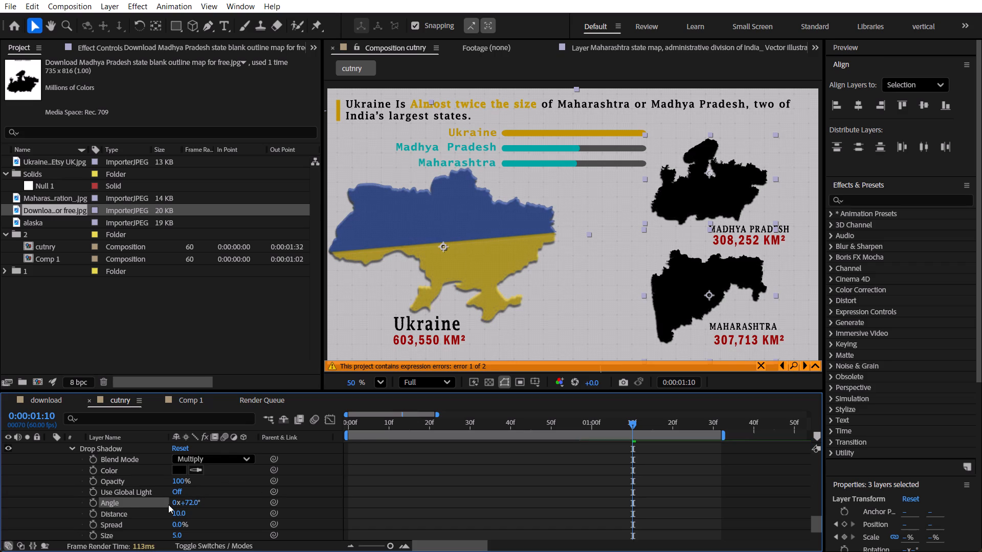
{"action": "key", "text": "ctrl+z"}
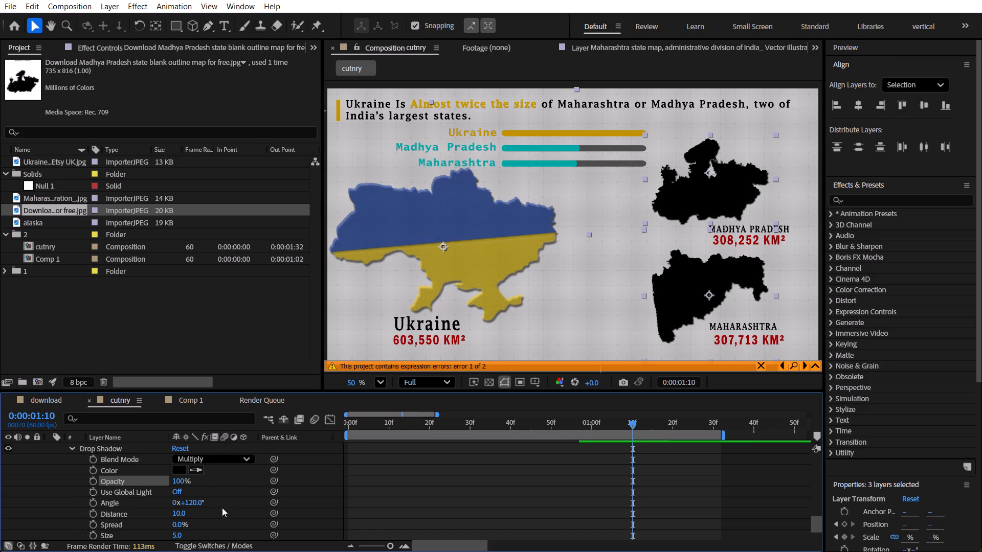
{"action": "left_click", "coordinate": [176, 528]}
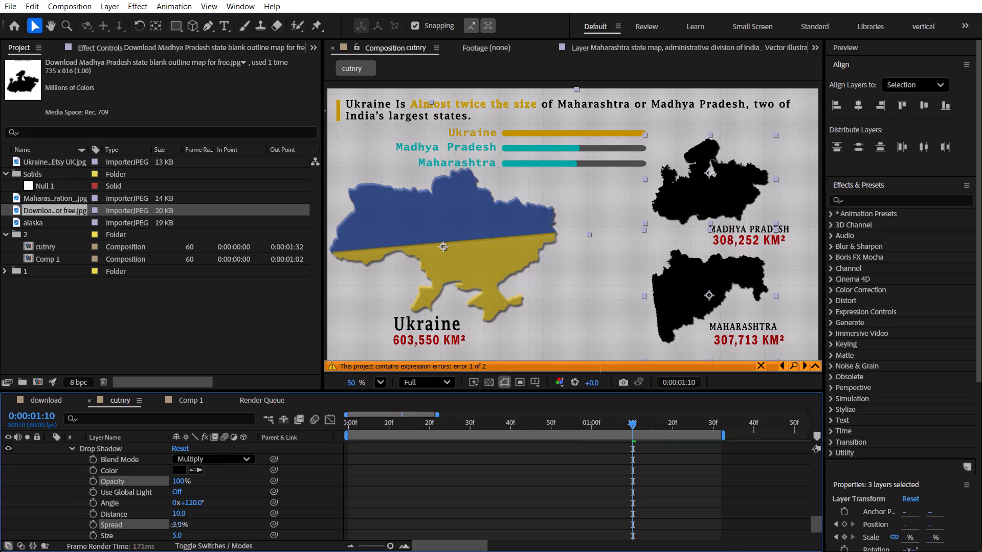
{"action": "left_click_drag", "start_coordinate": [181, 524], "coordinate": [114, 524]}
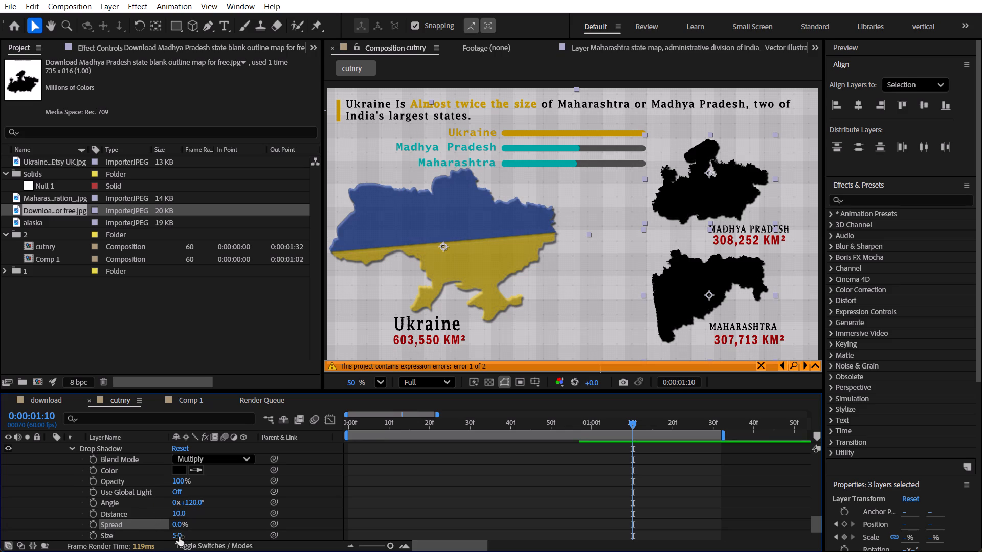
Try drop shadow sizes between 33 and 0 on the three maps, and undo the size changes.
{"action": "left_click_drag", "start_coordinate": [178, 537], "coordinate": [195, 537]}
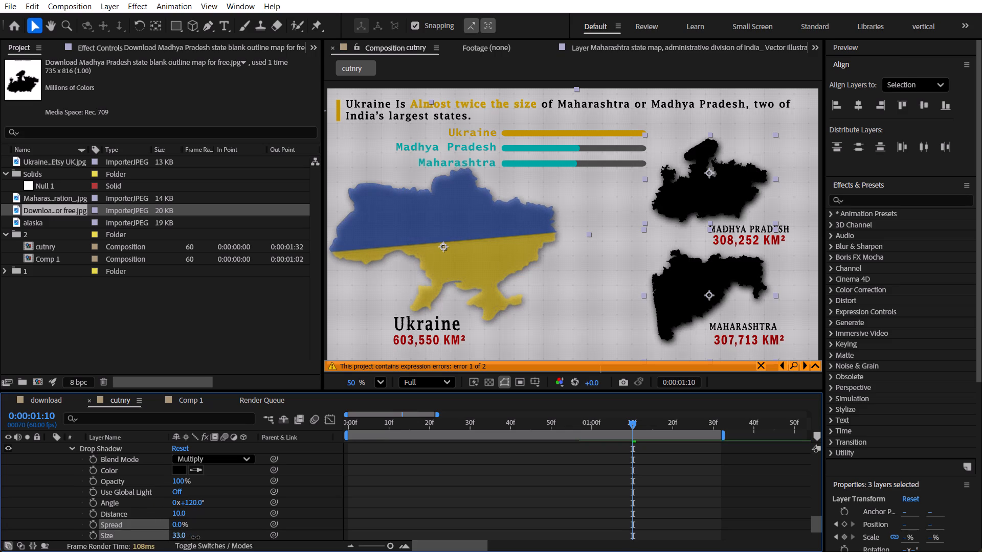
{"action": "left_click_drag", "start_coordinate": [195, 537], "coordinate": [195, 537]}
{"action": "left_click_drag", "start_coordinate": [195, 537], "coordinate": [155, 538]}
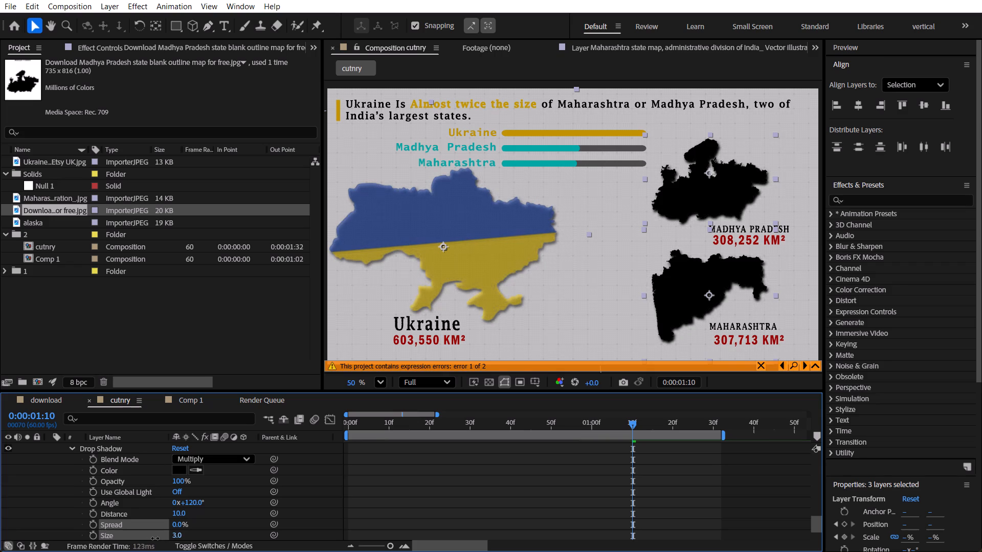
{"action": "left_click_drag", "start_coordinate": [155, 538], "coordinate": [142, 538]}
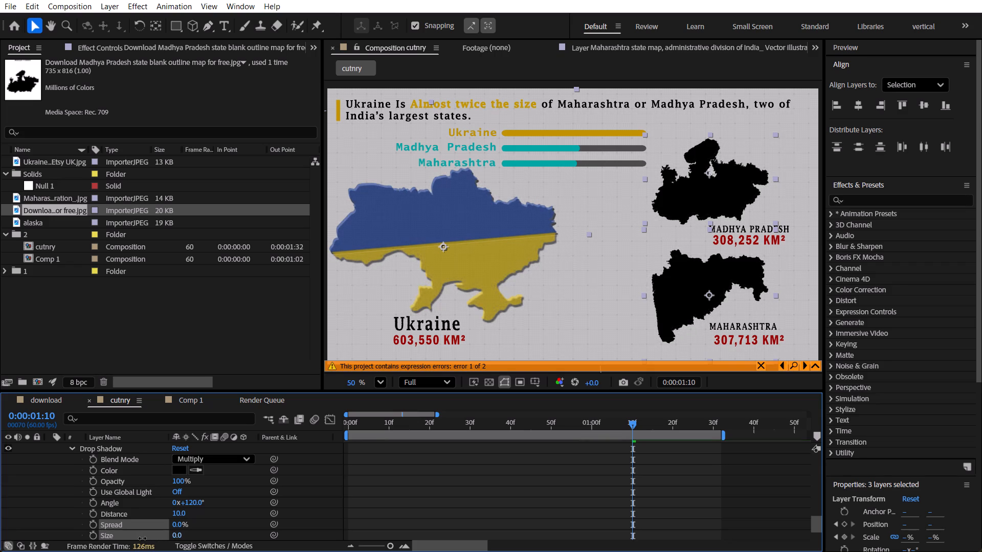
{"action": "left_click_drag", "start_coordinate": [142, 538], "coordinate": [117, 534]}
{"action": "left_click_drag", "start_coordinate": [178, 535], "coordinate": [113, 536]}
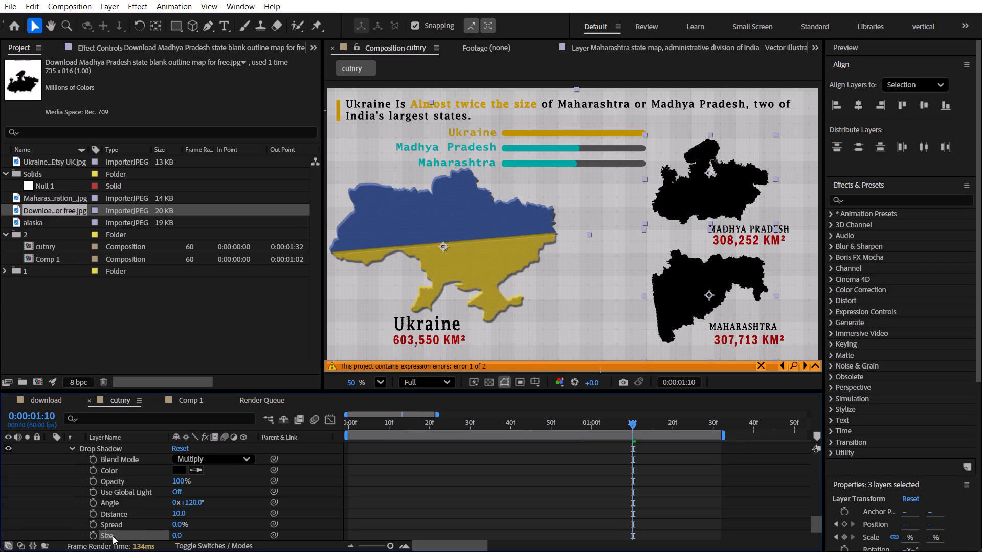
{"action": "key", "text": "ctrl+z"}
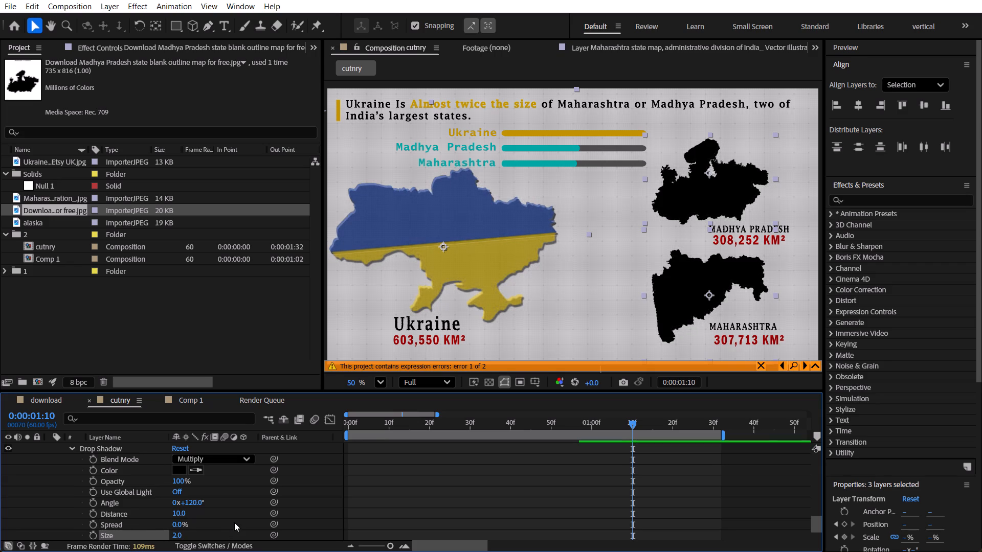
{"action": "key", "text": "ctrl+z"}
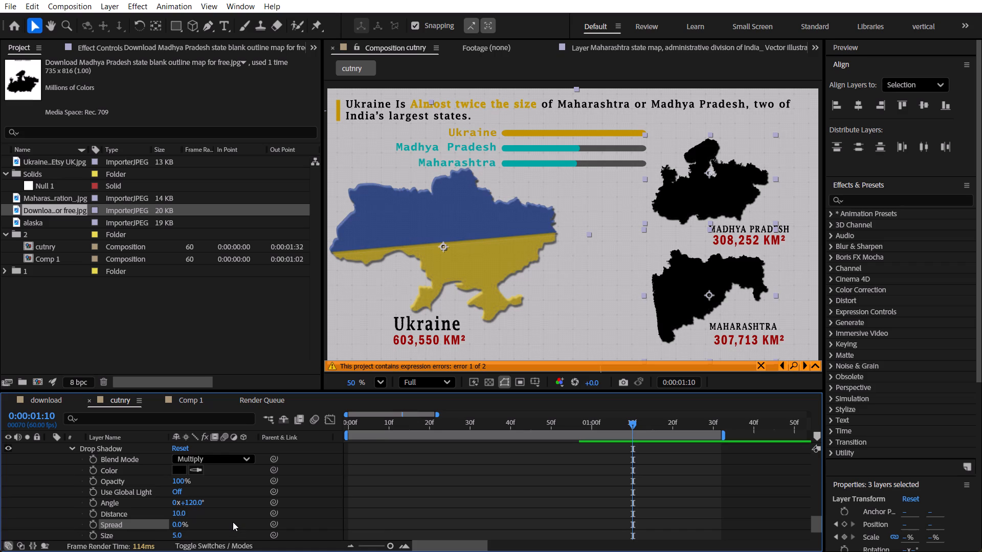
Deselect the three map layers in cutnry.
{"action": "left_click", "coordinate": [374, 508]}
{"action": "scroll", "coordinate": [138, 510], "scroll_direction": "up", "scroll_amount": 1}
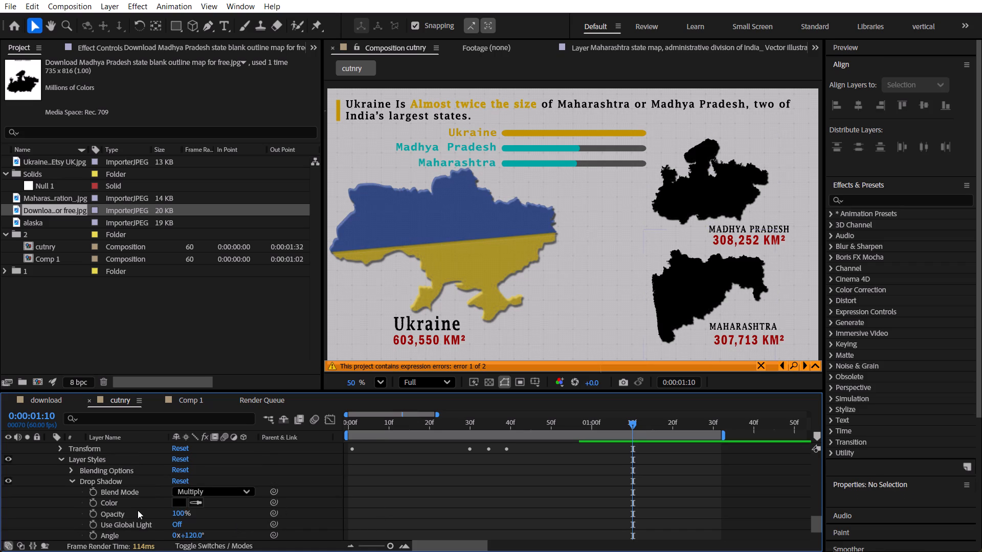
{"action": "scroll", "coordinate": [113, 473], "scroll_direction": "up", "scroll_amount": 1}
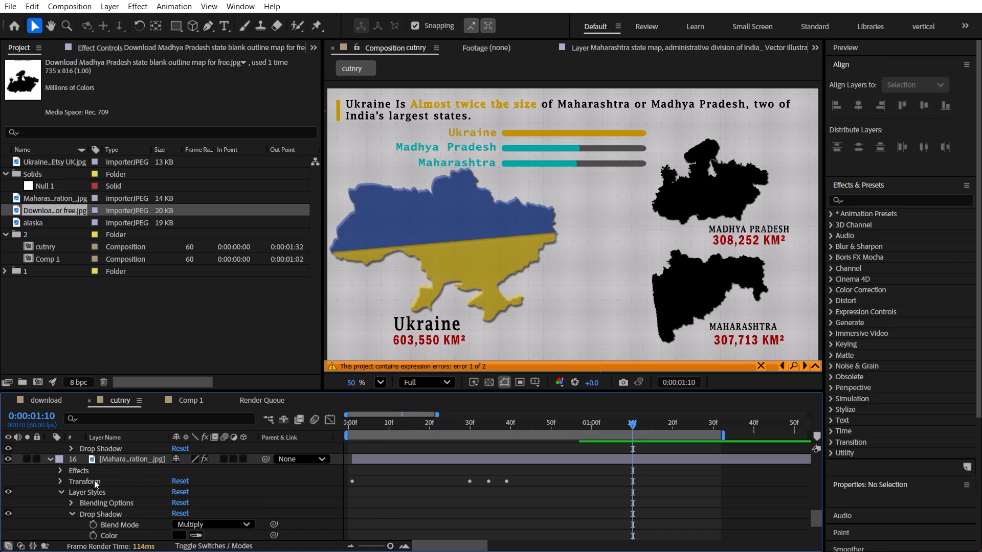
Add a Drop Shadow layer style to the alaska and Ukraine map layers in Comp 1.
{"action": "left_click", "coordinate": [60, 490]}
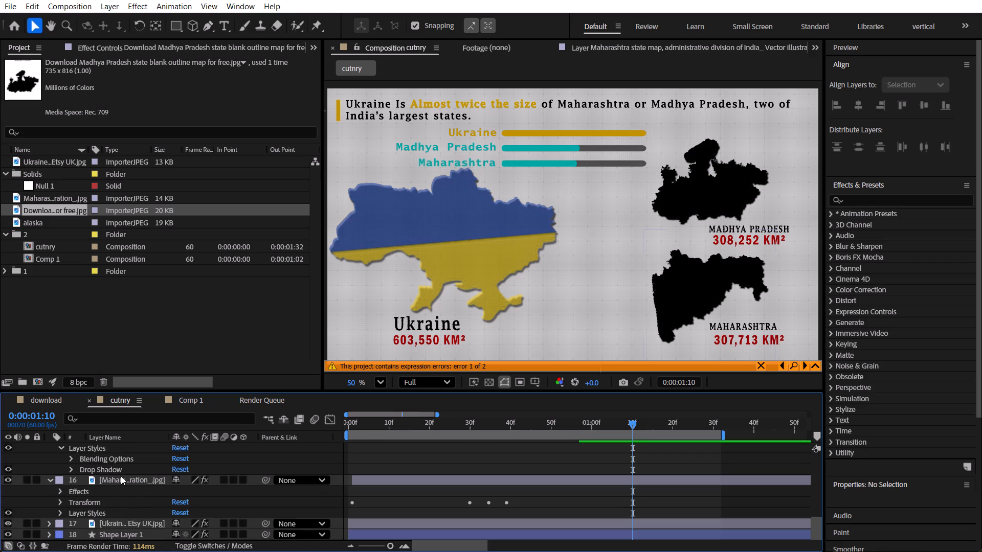
{"action": "left_click", "coordinate": [198, 395]}
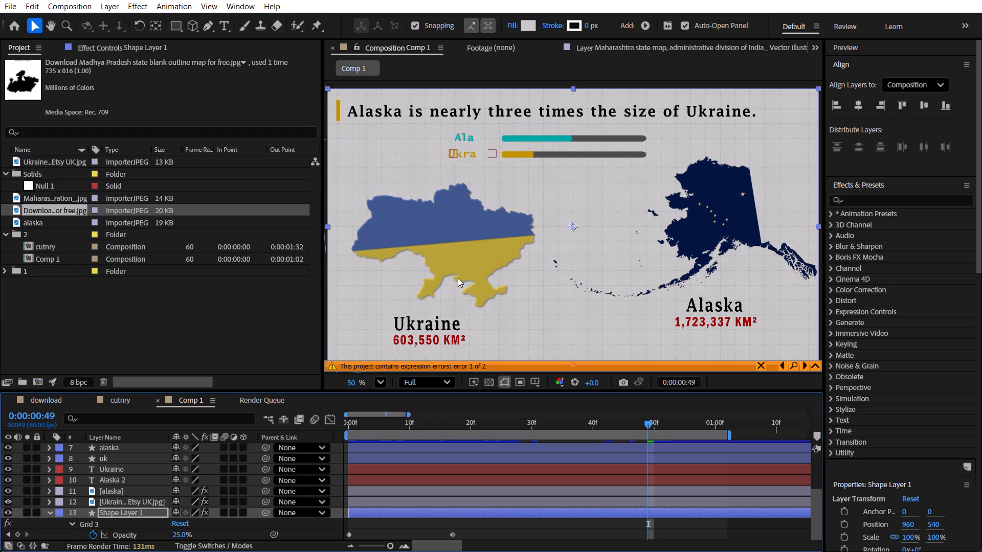
{"action": "left_click", "coordinate": [473, 244]}
{"action": "left_click", "coordinate": [476, 261]}
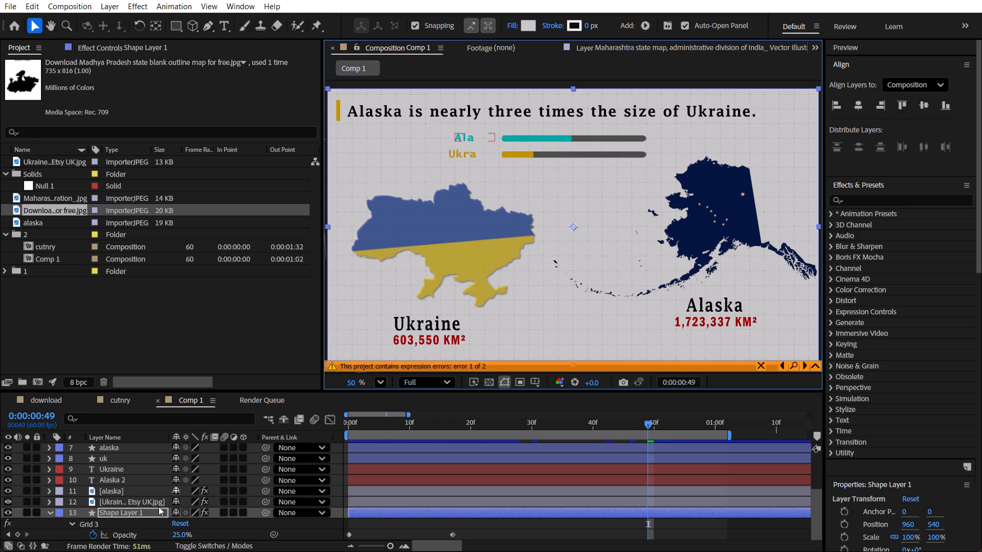
{"action": "left_click", "coordinate": [139, 503], "text": "shift"}
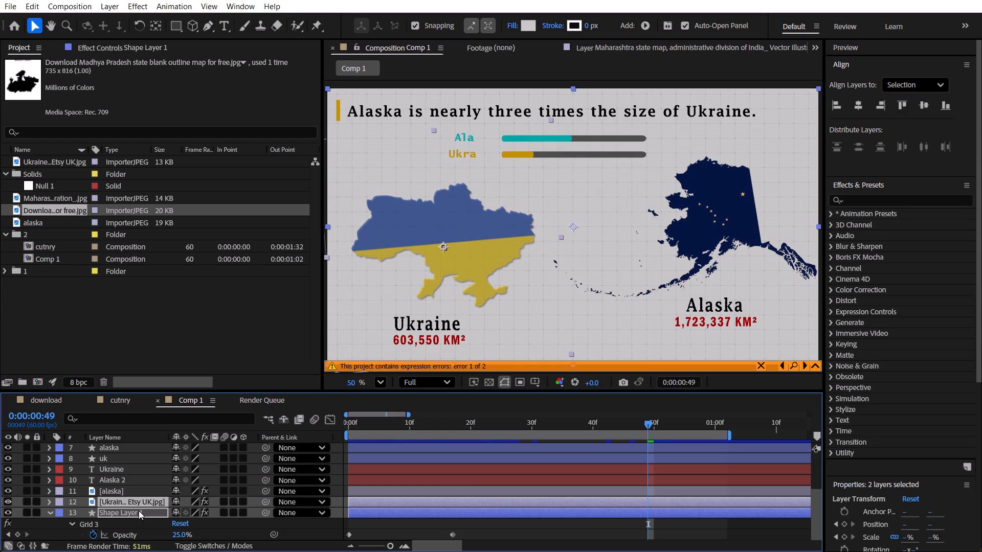
{"action": "left_click", "coordinate": [139, 511], "text": "shift"}
{"action": "left_click", "coordinate": [139, 511], "text": "ctrl"}
{"action": "left_click", "coordinate": [139, 490], "text": "shift"}
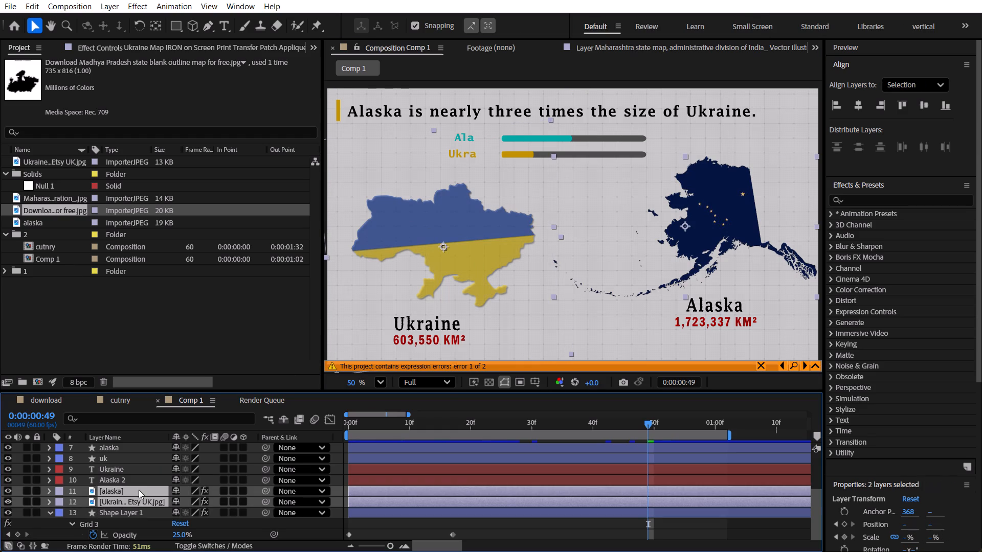
{"action": "right_click", "coordinate": [163, 490]}
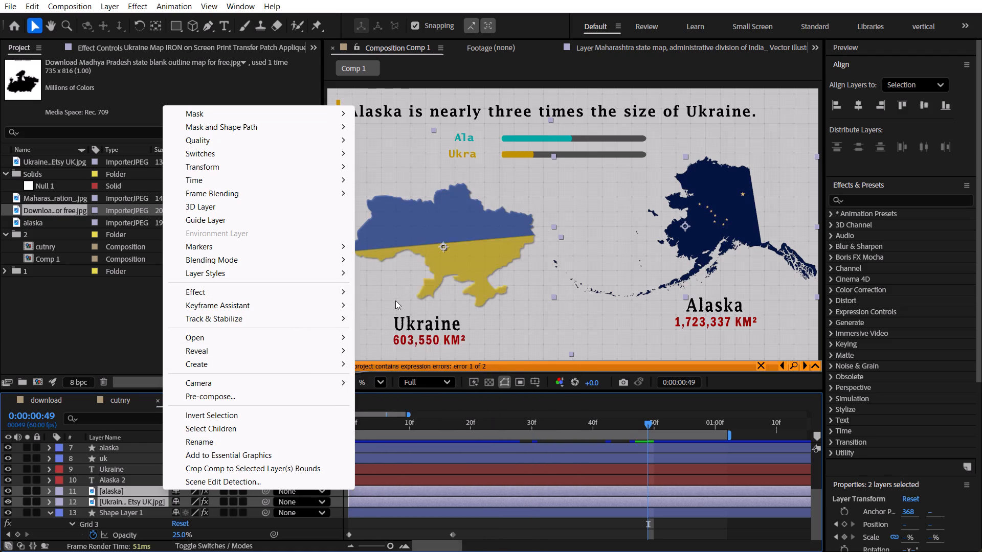
{"action": "left_click", "coordinate": [410, 316]}
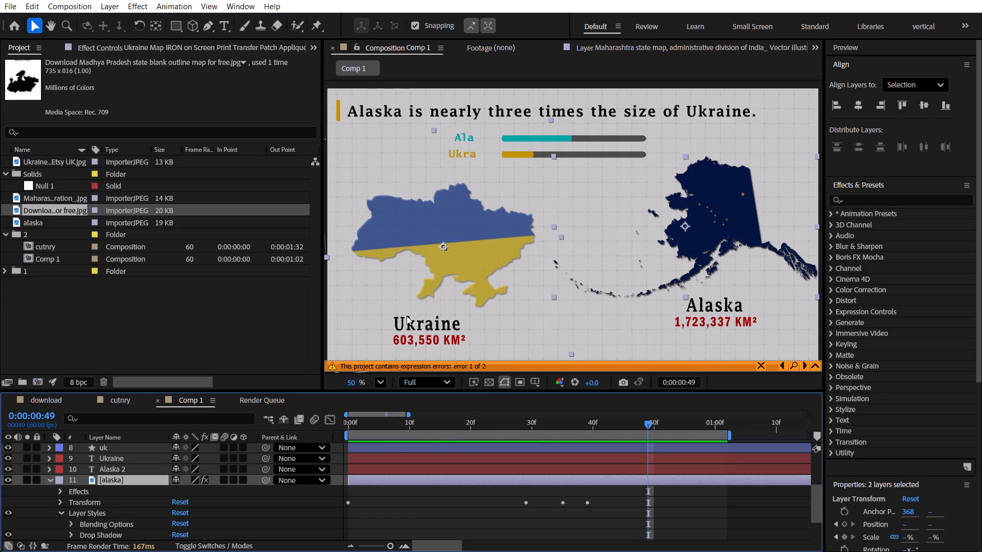
Set the drop shadow opacity to 100% on the two selected map layers.
{"action": "scroll", "coordinate": [131, 518], "scroll_direction": "down", "scroll_amount": 1}
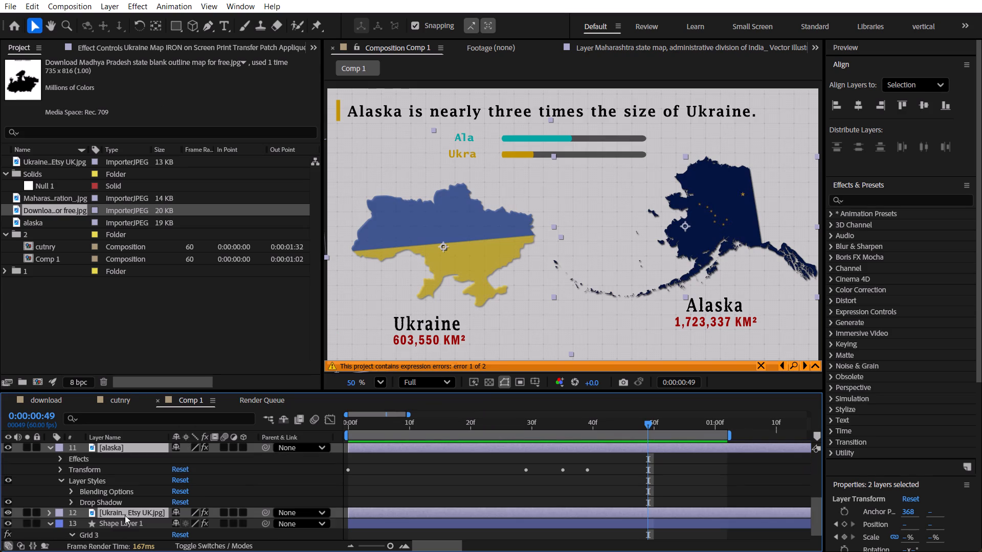
{"action": "left_click", "coordinate": [73, 502]}
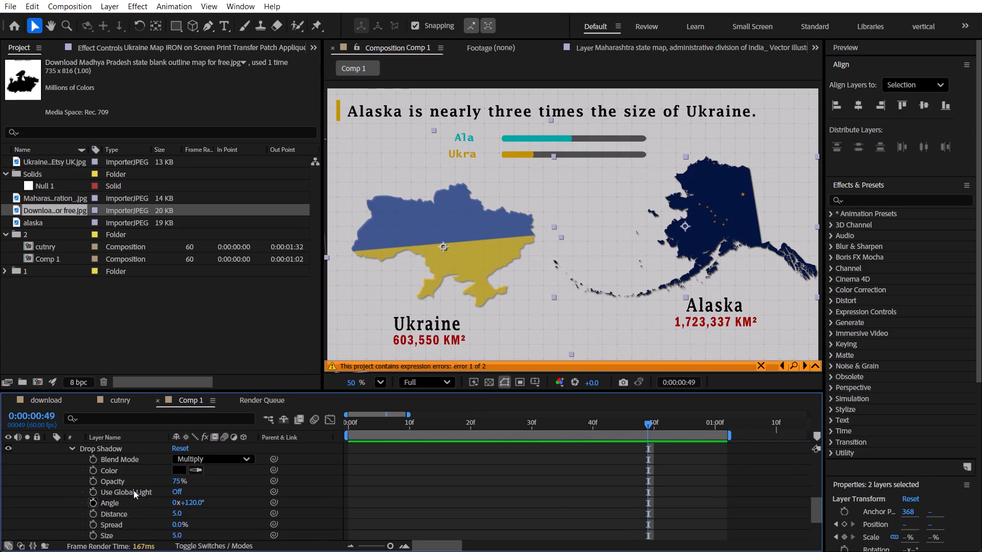
{"action": "scroll", "coordinate": [134, 490], "scroll_direction": "down", "scroll_amount": 1}
{"action": "scroll", "coordinate": [139, 479], "scroll_direction": "up", "scroll_amount": 1}
{"action": "left_click_drag", "start_coordinate": [177, 479], "coordinate": [257, 478]}
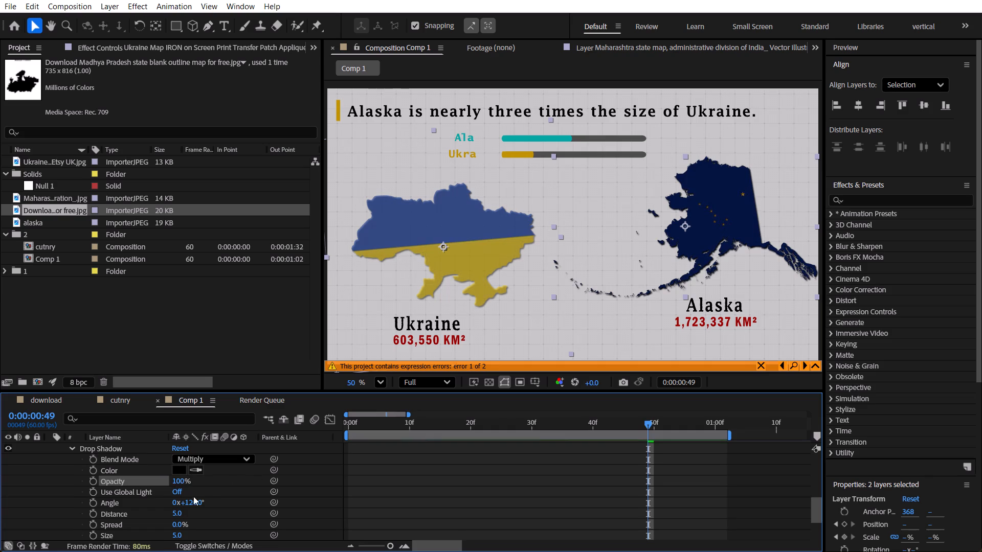
Set the drop shadow distance to 10 on the alaska and Ukraine maps.
{"action": "left_click", "coordinate": [176, 516]}
{"action": "key", "text": "1"}
{"action": "key", "text": "0"}
{"action": "key", "text": "Return"}
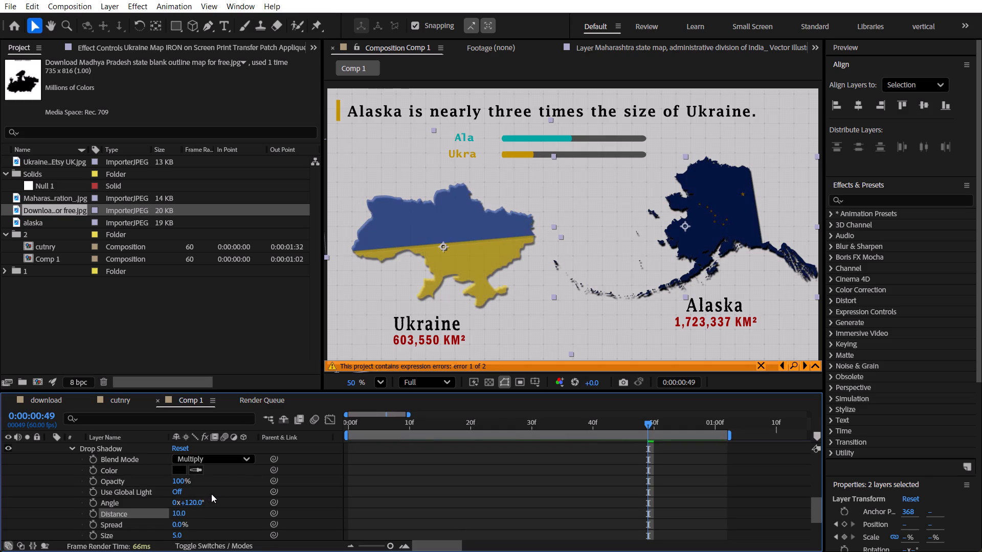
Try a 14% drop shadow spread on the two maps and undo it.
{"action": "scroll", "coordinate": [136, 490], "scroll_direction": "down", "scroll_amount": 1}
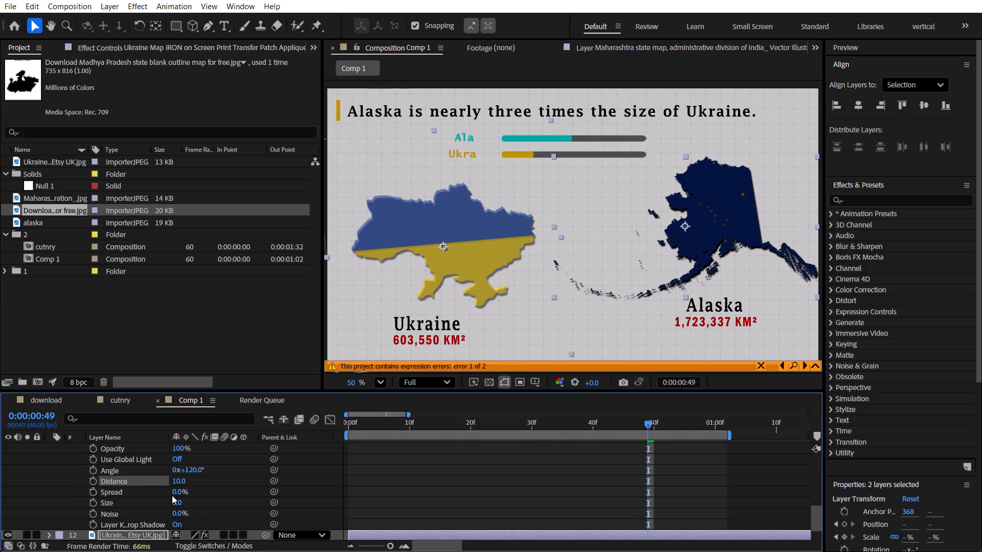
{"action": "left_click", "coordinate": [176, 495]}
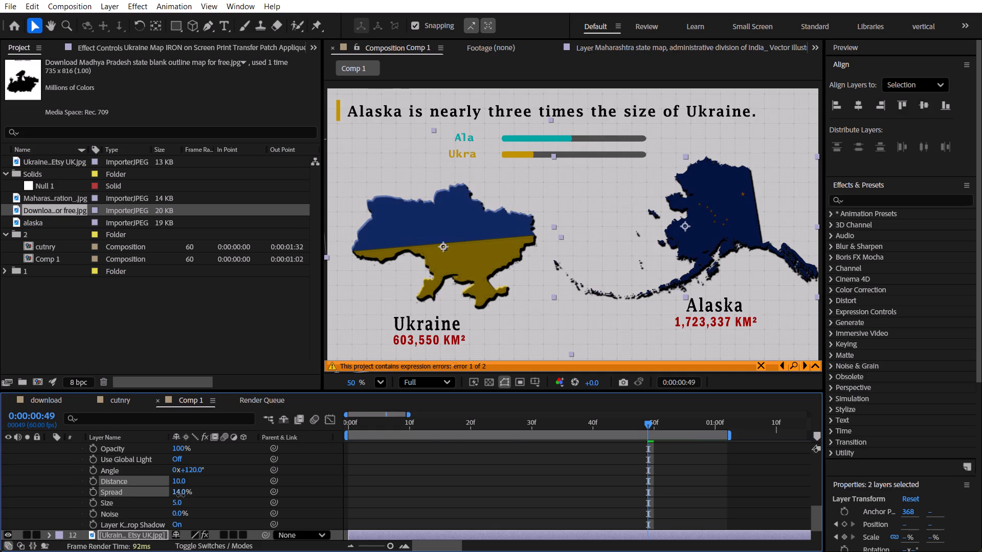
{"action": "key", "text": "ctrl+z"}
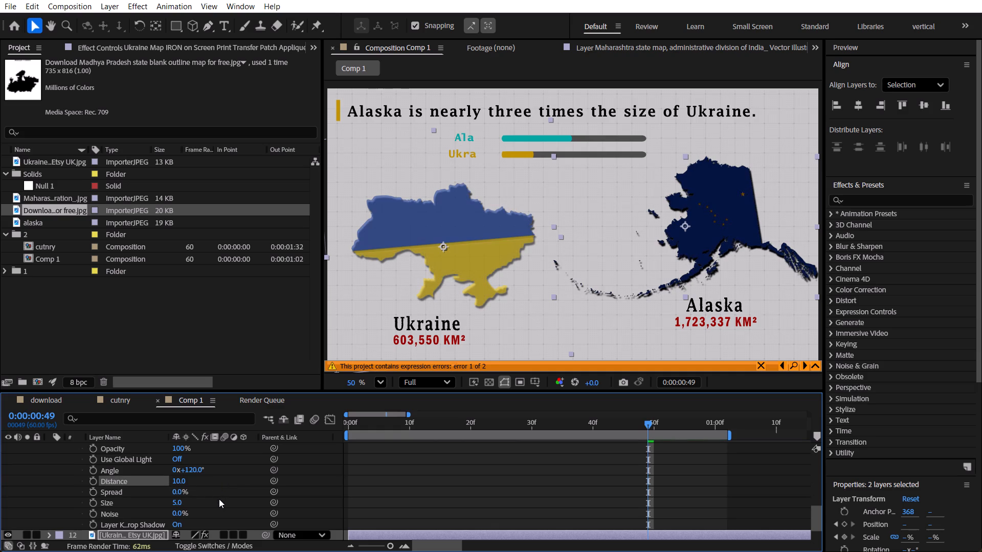
Deselect the two map layers in Comp 1 and save the project.
{"action": "scroll", "coordinate": [219, 499], "scroll_direction": "up", "scroll_amount": 5}
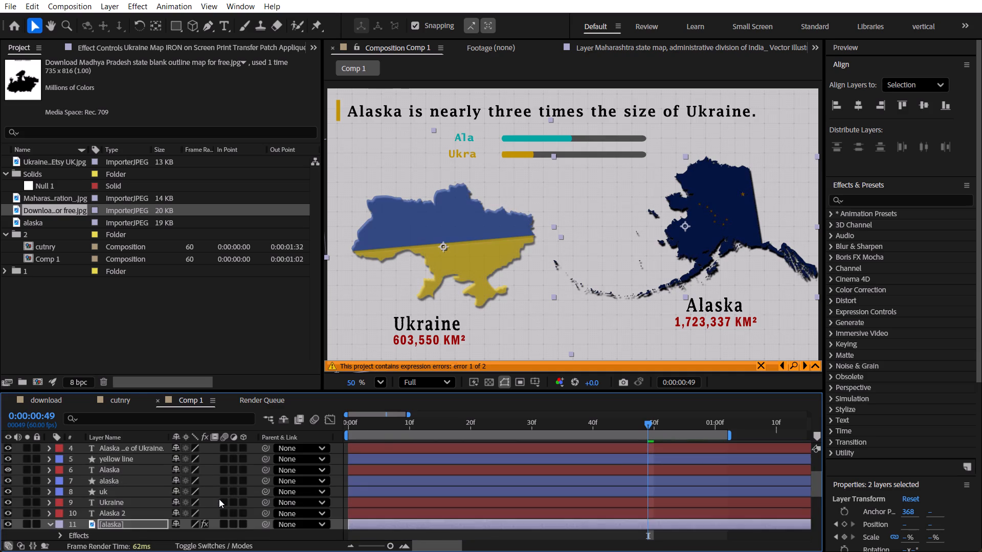
{"action": "scroll", "coordinate": [219, 499], "scroll_direction": "up", "scroll_amount": 5}
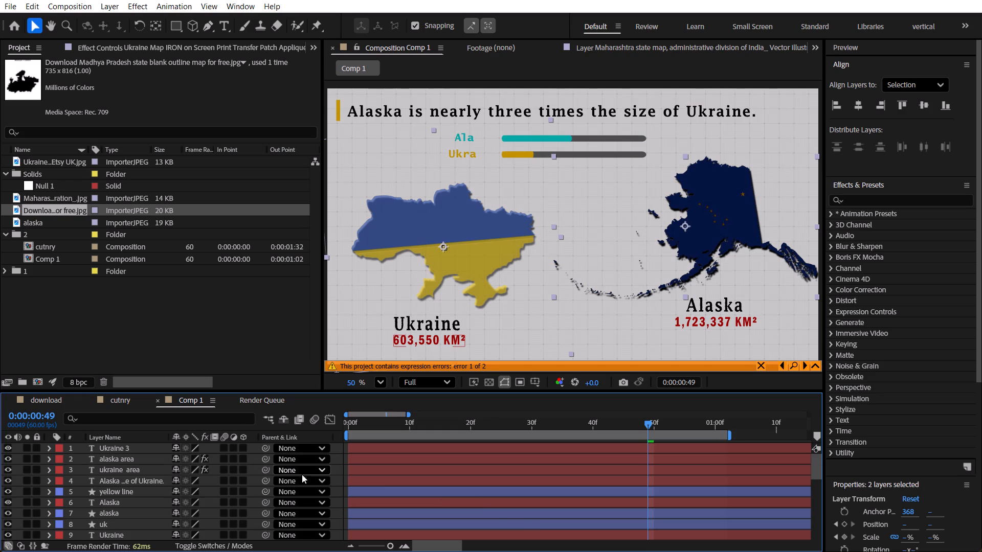
{"action": "left_click", "coordinate": [251, 478]}
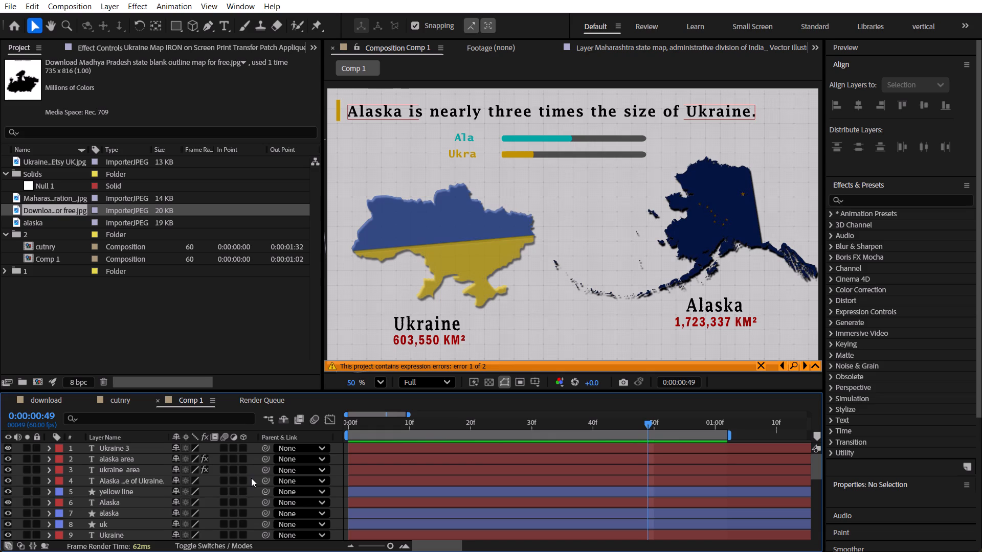
{"action": "key", "text": "ctrl+s"}
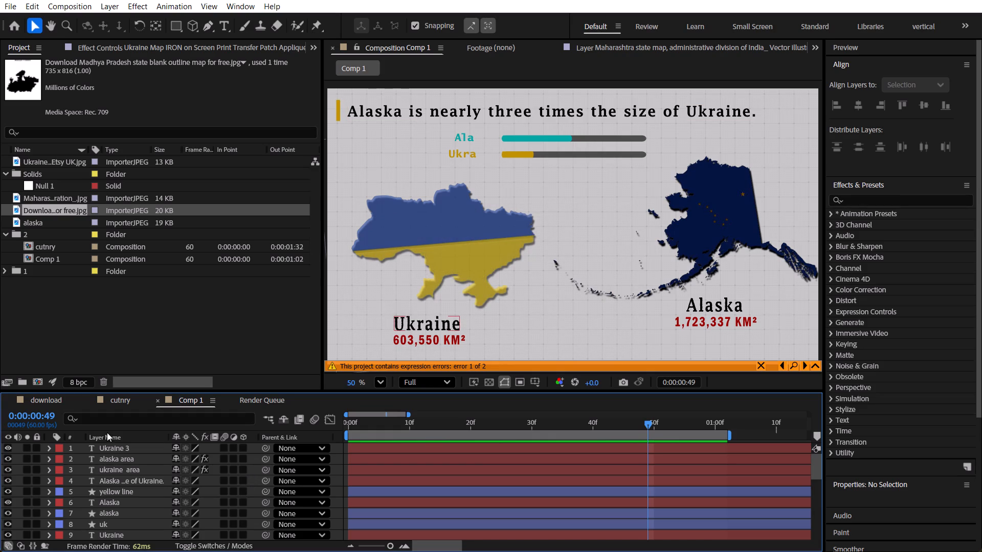
Switch to the cutnry composition.
{"action": "left_click", "coordinate": [116, 405]}
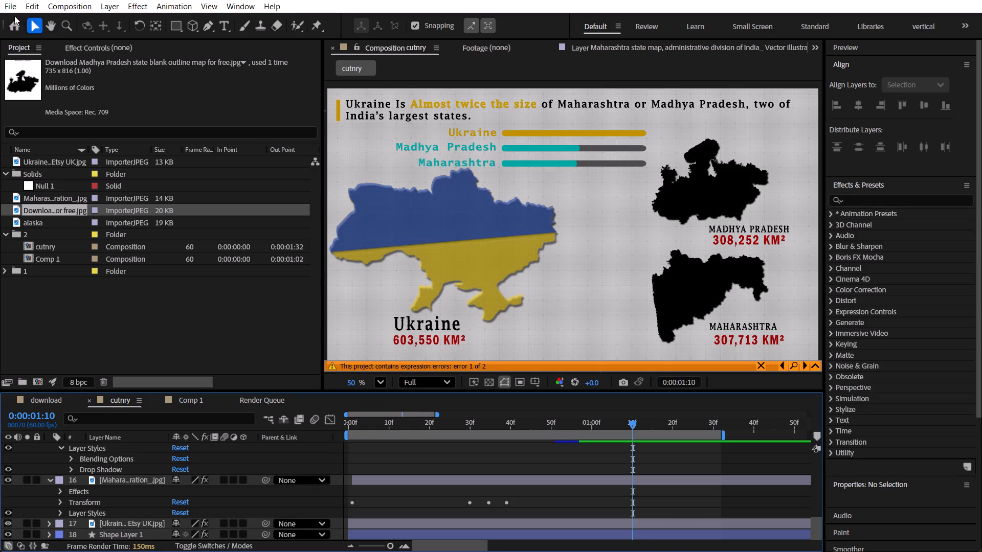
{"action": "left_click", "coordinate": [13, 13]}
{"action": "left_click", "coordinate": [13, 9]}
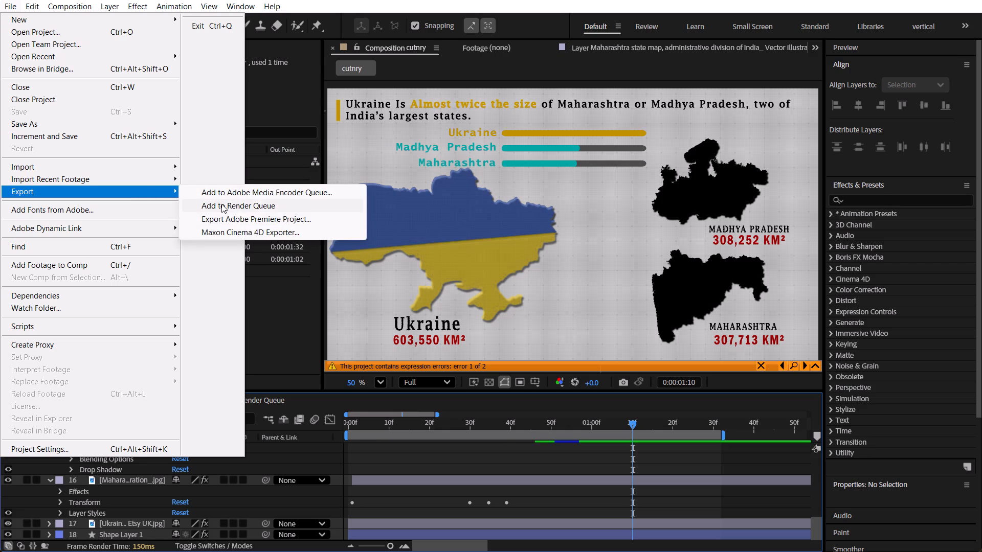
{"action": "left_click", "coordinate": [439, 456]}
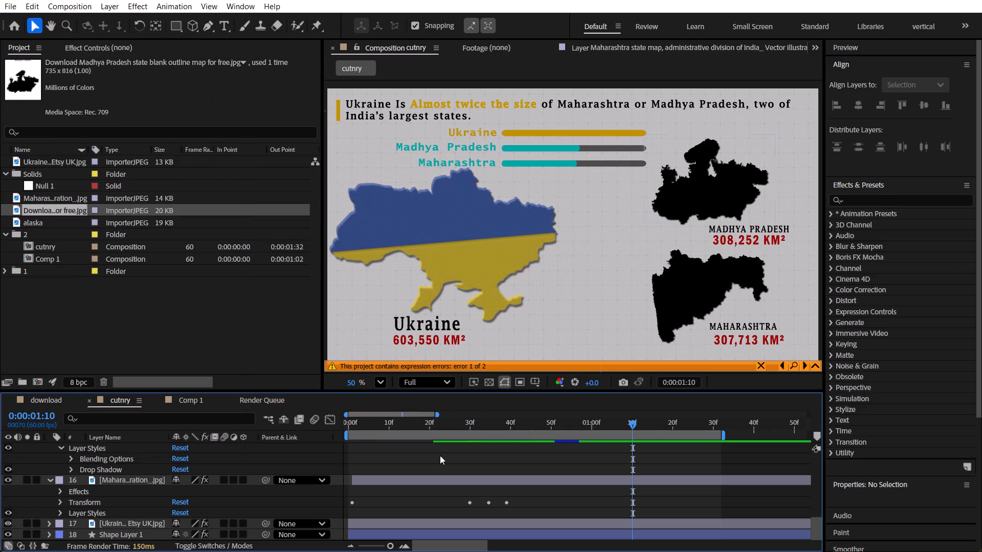
Collapse the expanded layer properties in the cutnry timeline.
{"action": "key", "text": "u"}
{"action": "scroll", "coordinate": [175, 478], "scroll_direction": "down", "scroll_amount": 4}
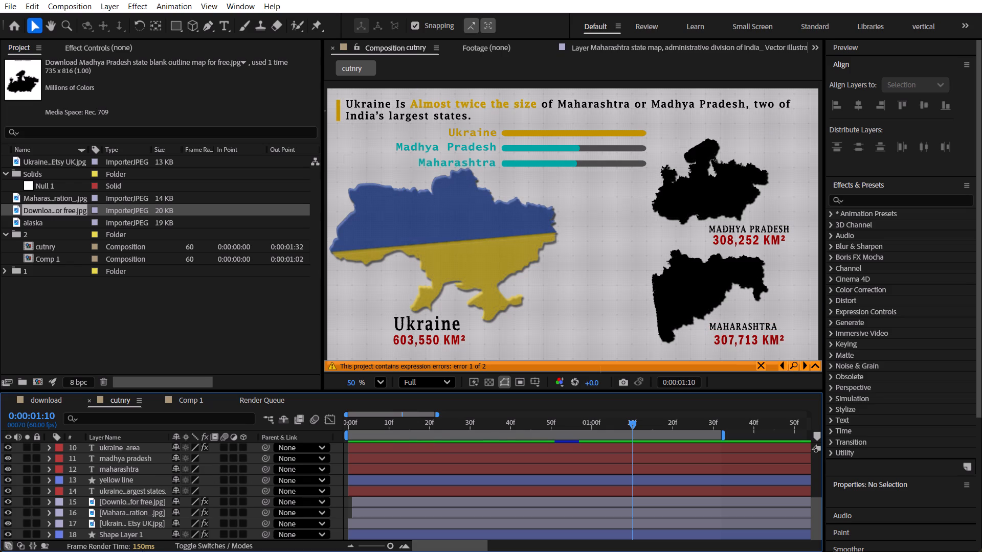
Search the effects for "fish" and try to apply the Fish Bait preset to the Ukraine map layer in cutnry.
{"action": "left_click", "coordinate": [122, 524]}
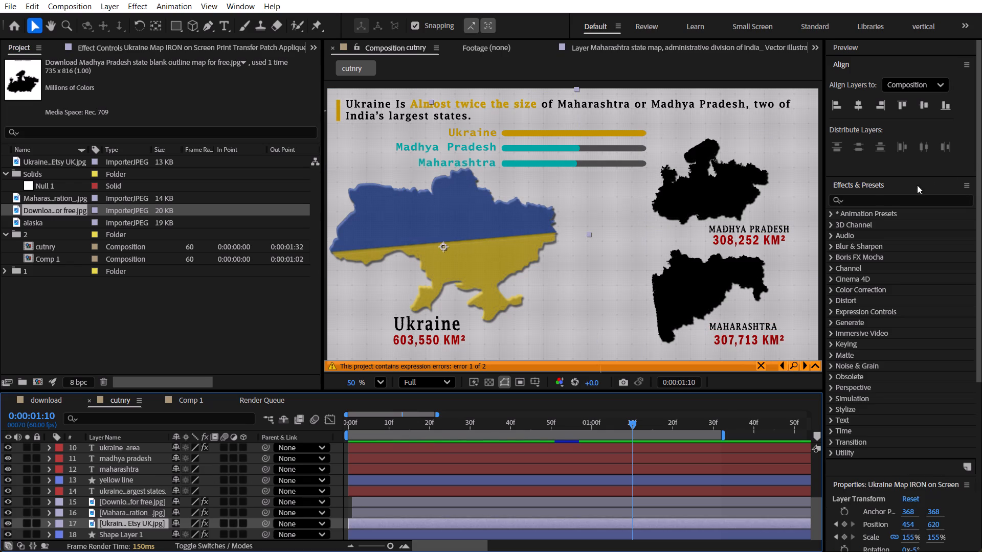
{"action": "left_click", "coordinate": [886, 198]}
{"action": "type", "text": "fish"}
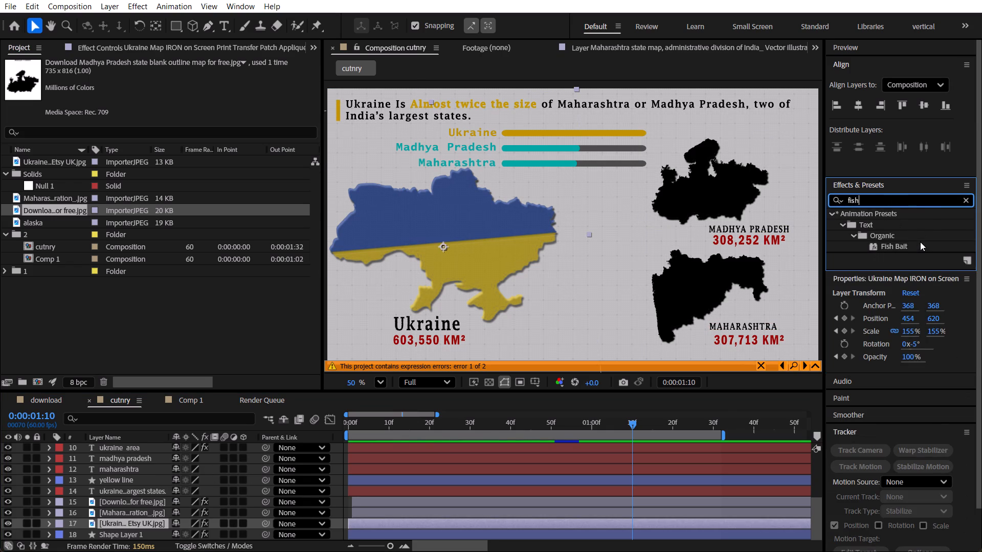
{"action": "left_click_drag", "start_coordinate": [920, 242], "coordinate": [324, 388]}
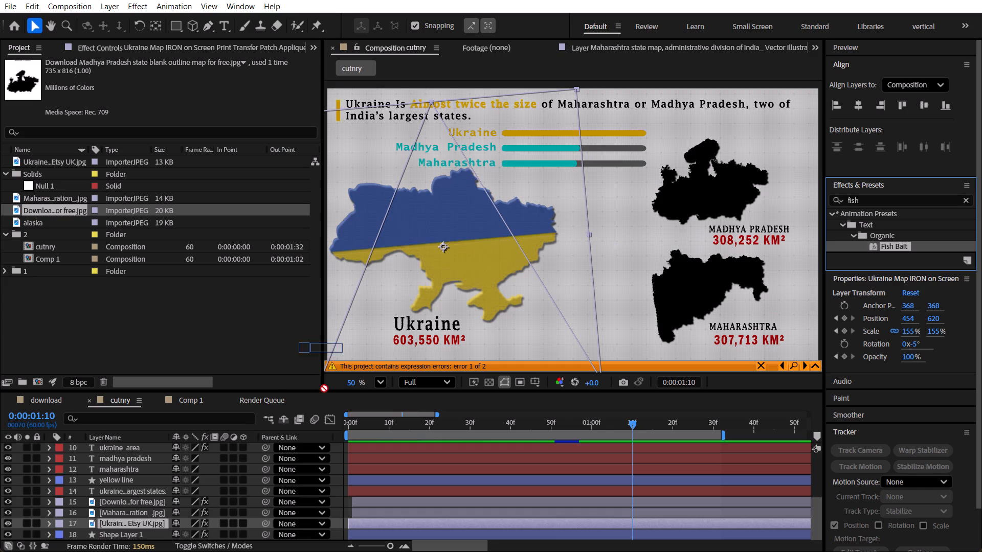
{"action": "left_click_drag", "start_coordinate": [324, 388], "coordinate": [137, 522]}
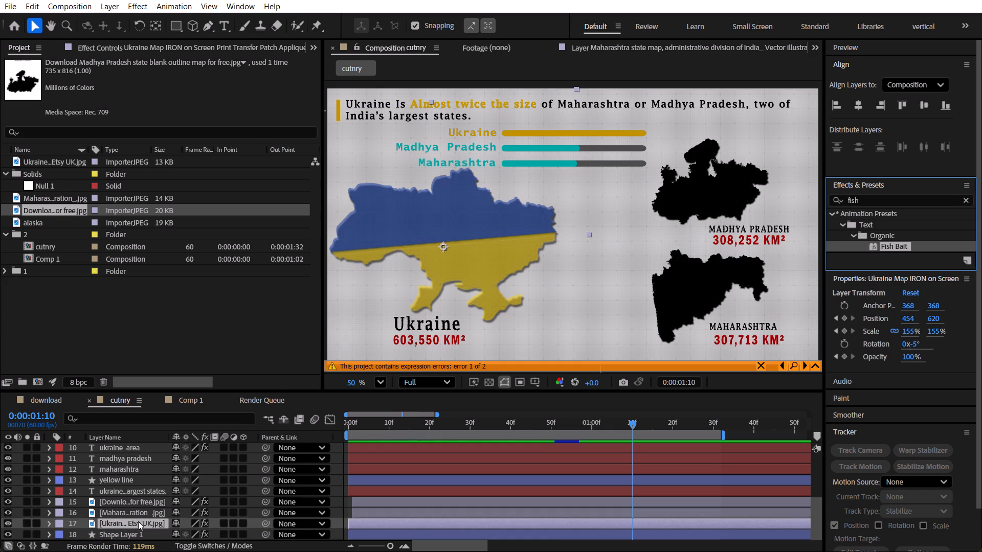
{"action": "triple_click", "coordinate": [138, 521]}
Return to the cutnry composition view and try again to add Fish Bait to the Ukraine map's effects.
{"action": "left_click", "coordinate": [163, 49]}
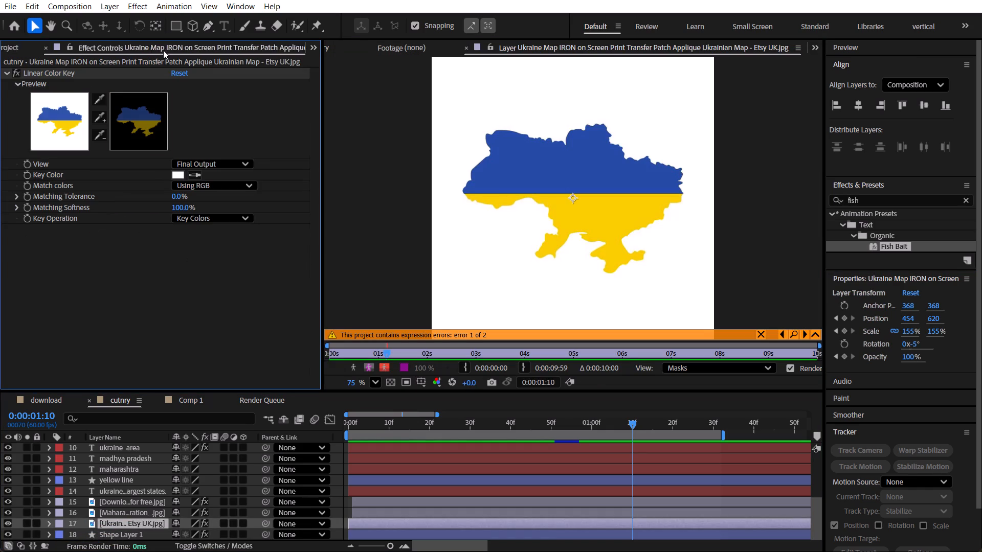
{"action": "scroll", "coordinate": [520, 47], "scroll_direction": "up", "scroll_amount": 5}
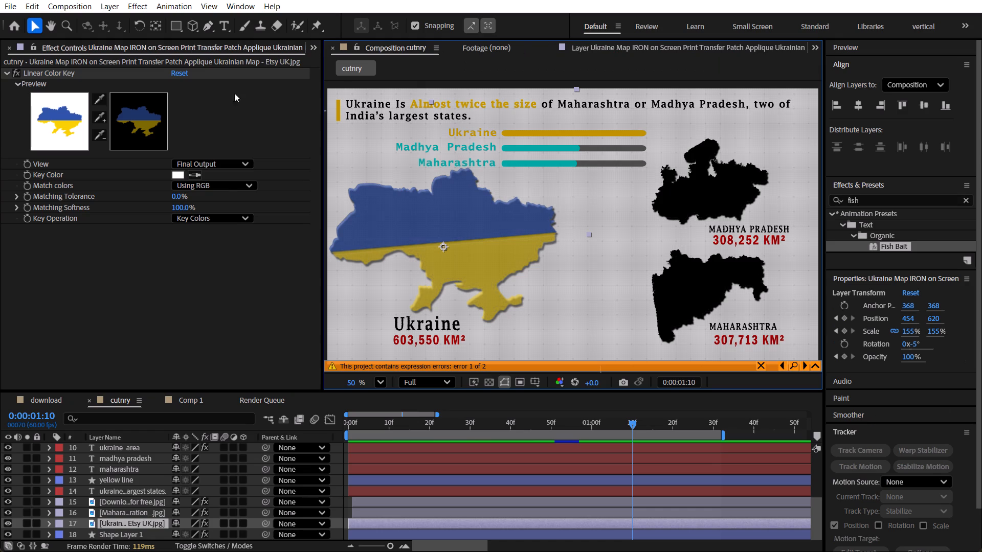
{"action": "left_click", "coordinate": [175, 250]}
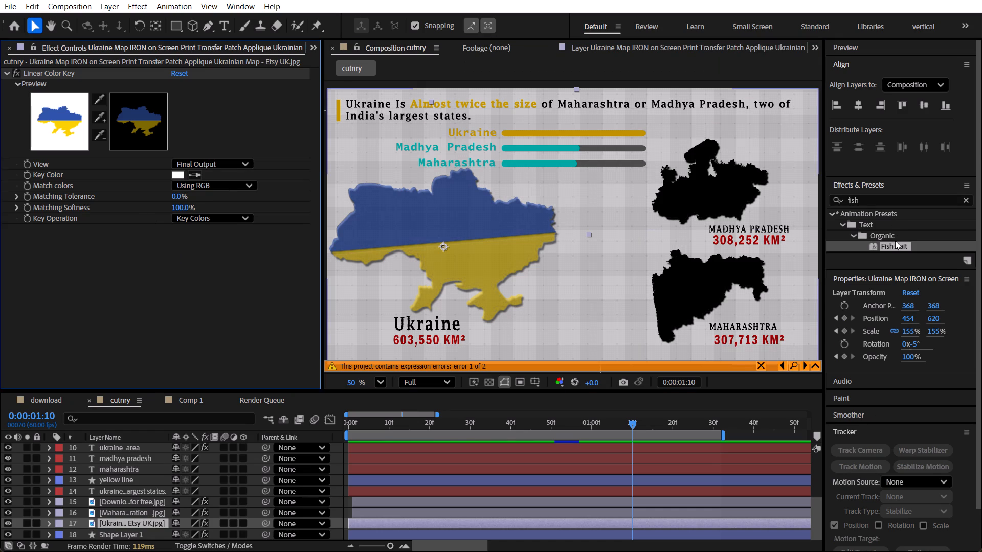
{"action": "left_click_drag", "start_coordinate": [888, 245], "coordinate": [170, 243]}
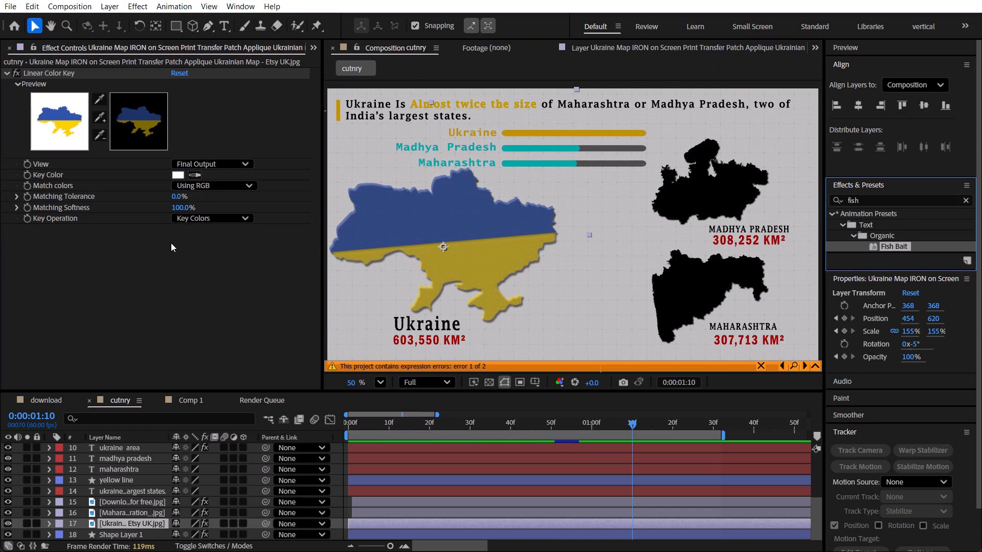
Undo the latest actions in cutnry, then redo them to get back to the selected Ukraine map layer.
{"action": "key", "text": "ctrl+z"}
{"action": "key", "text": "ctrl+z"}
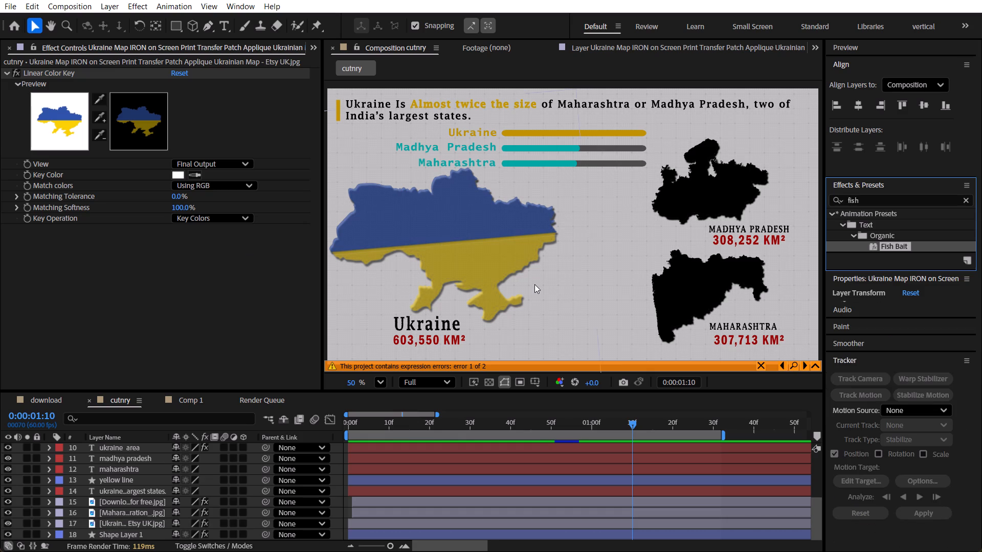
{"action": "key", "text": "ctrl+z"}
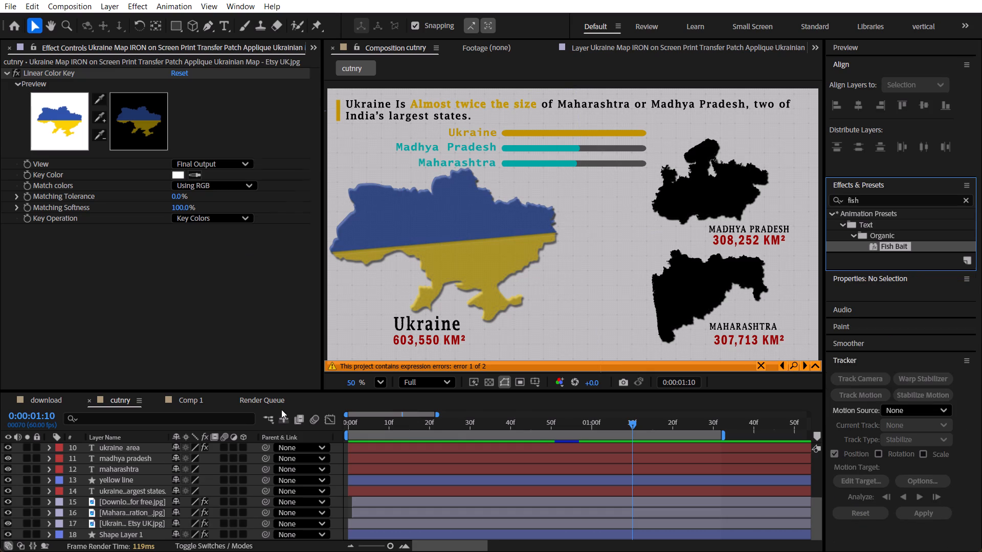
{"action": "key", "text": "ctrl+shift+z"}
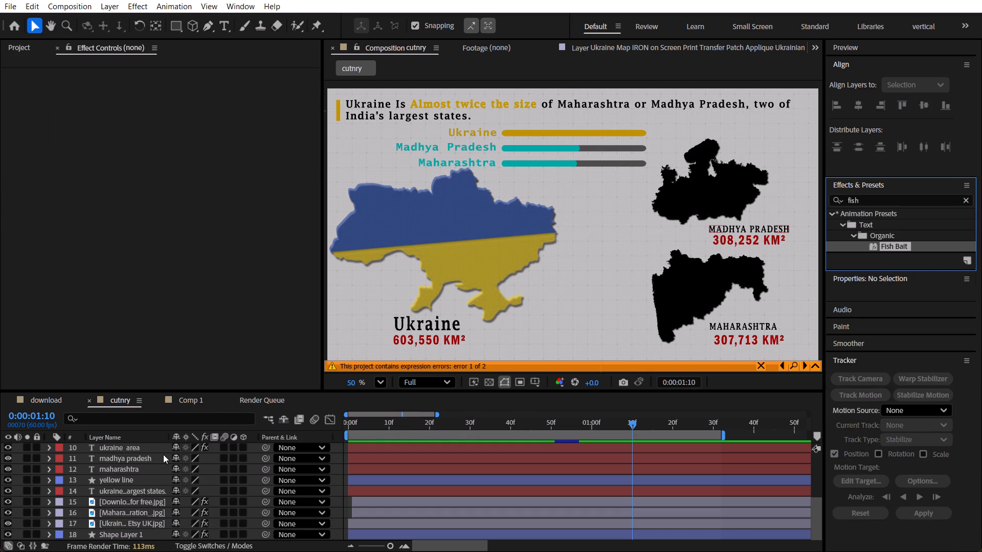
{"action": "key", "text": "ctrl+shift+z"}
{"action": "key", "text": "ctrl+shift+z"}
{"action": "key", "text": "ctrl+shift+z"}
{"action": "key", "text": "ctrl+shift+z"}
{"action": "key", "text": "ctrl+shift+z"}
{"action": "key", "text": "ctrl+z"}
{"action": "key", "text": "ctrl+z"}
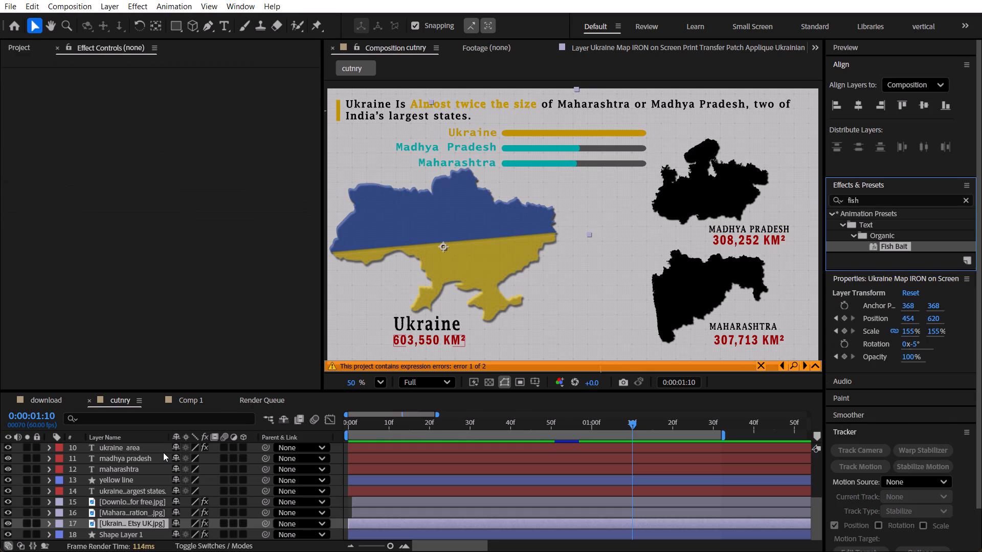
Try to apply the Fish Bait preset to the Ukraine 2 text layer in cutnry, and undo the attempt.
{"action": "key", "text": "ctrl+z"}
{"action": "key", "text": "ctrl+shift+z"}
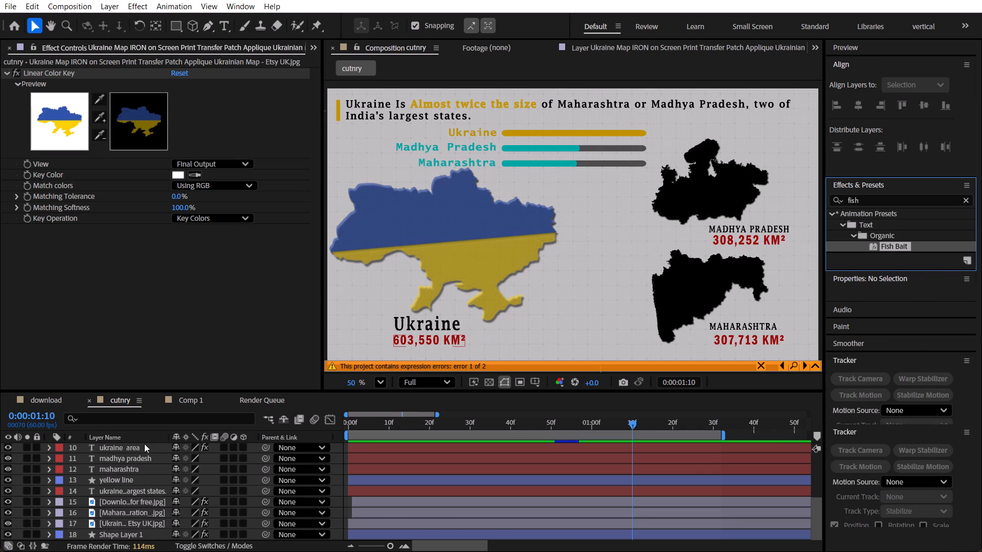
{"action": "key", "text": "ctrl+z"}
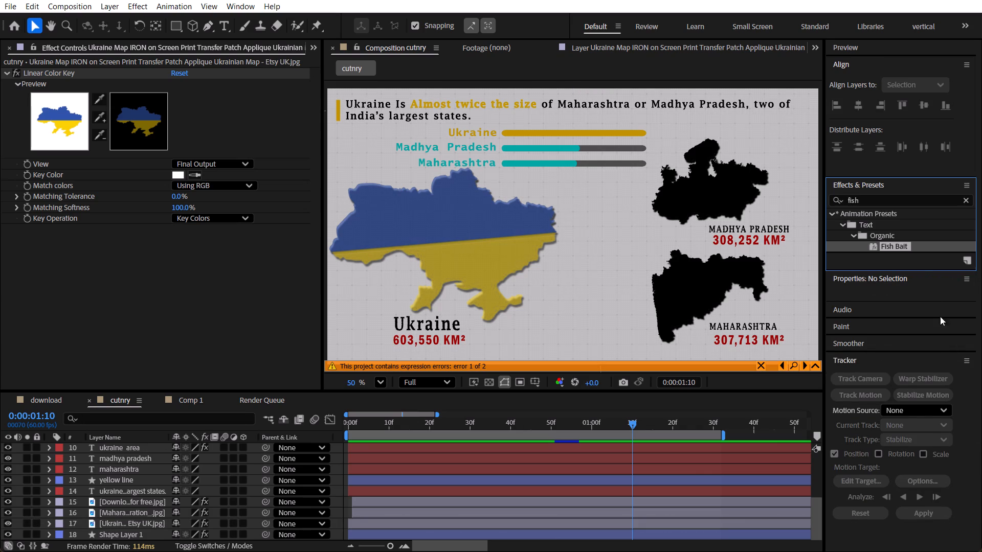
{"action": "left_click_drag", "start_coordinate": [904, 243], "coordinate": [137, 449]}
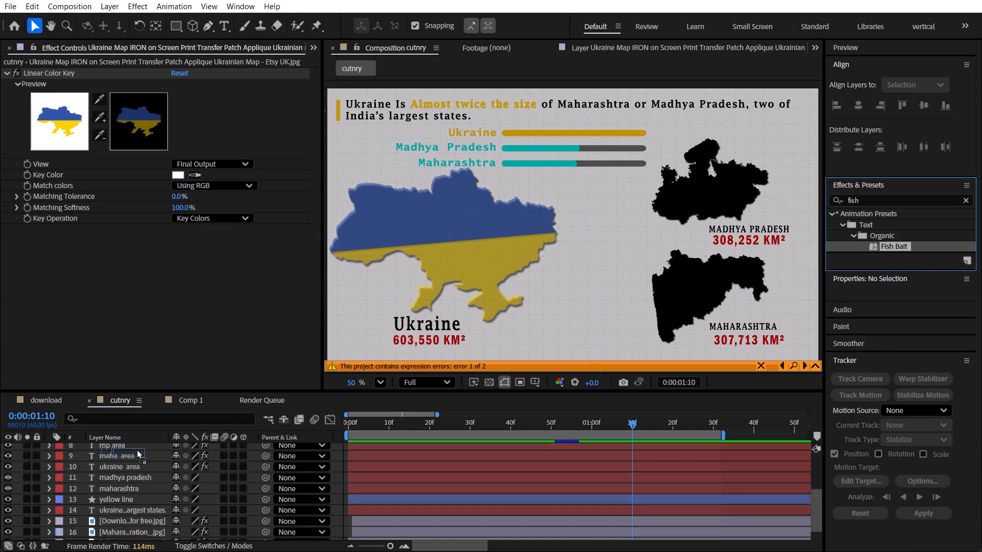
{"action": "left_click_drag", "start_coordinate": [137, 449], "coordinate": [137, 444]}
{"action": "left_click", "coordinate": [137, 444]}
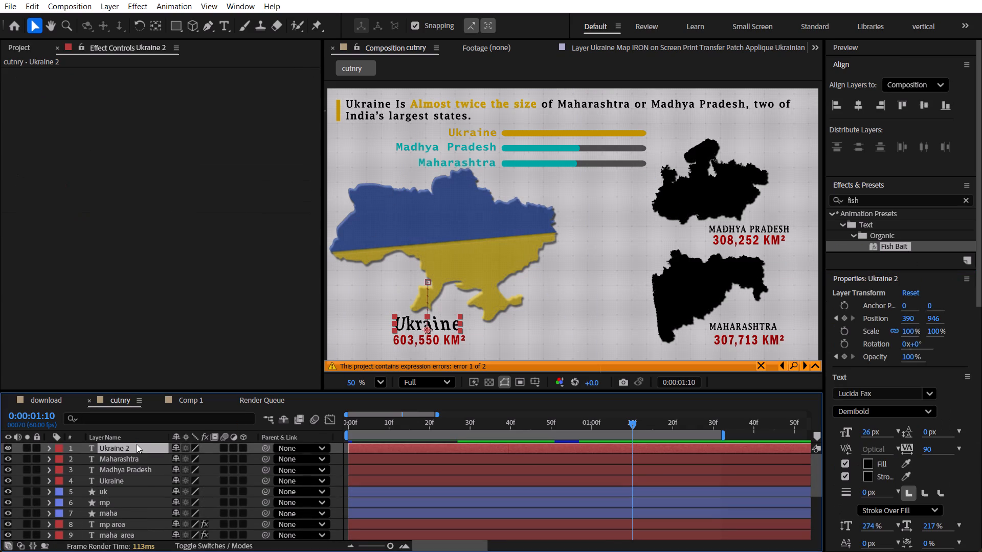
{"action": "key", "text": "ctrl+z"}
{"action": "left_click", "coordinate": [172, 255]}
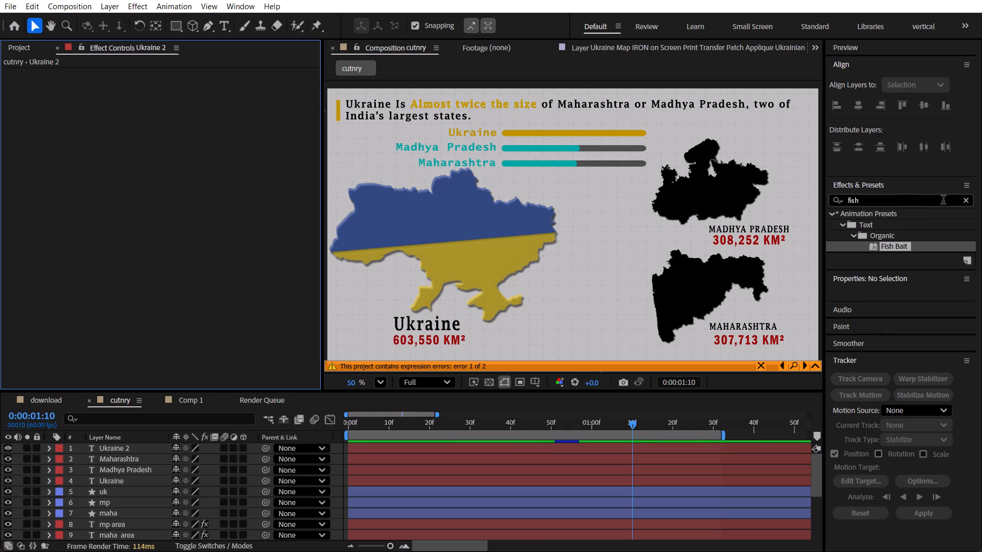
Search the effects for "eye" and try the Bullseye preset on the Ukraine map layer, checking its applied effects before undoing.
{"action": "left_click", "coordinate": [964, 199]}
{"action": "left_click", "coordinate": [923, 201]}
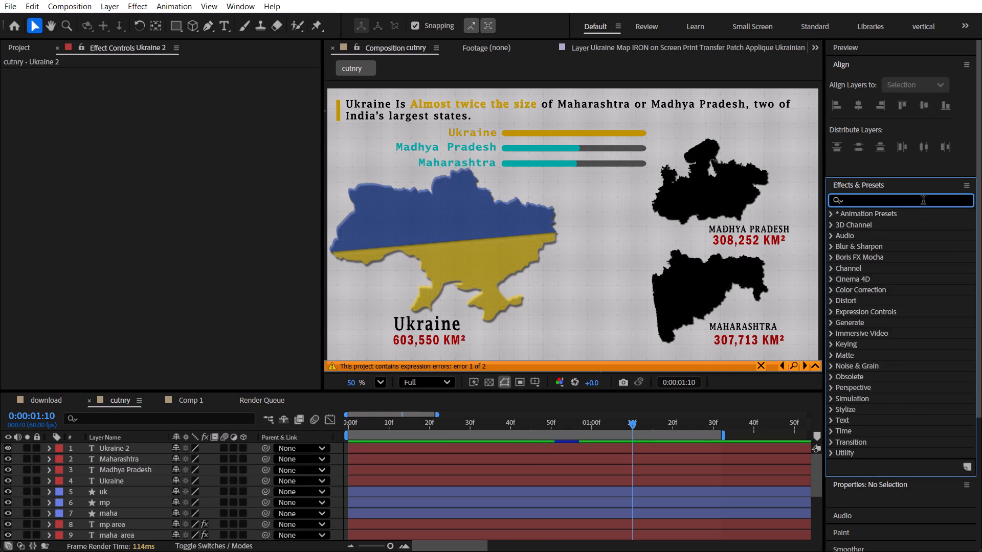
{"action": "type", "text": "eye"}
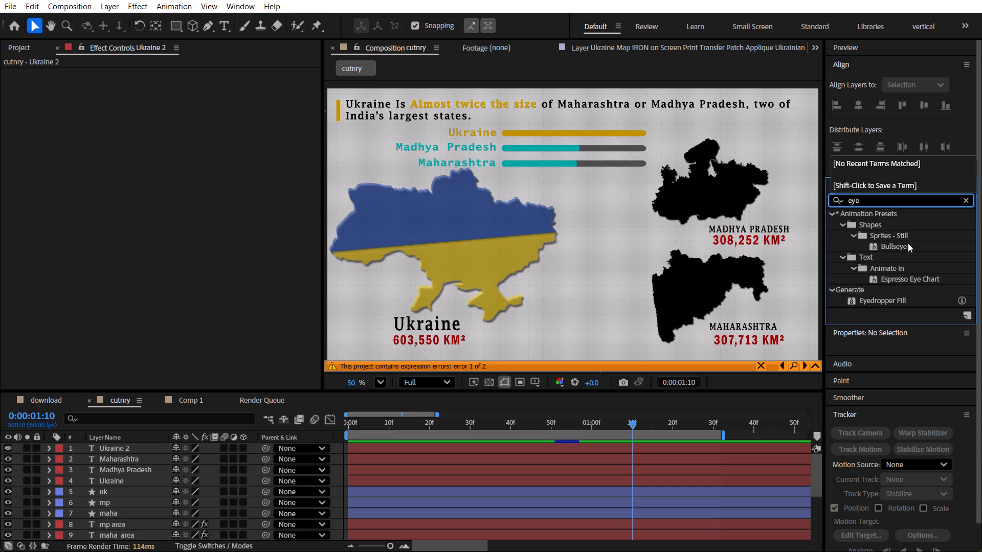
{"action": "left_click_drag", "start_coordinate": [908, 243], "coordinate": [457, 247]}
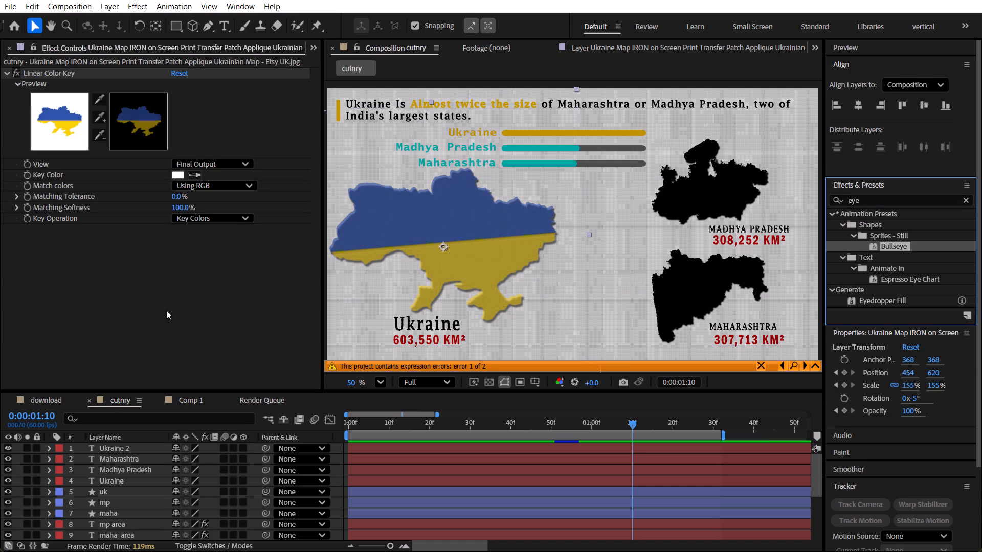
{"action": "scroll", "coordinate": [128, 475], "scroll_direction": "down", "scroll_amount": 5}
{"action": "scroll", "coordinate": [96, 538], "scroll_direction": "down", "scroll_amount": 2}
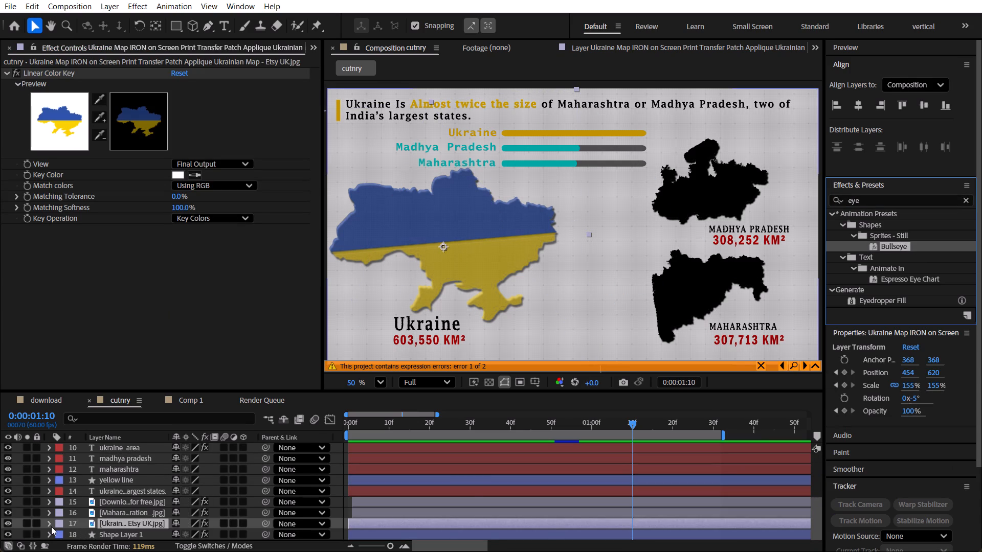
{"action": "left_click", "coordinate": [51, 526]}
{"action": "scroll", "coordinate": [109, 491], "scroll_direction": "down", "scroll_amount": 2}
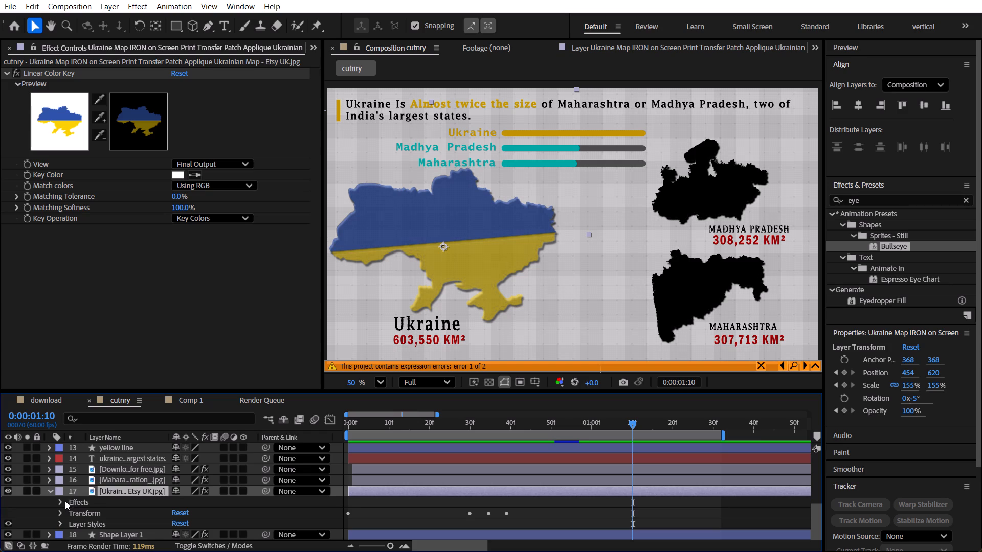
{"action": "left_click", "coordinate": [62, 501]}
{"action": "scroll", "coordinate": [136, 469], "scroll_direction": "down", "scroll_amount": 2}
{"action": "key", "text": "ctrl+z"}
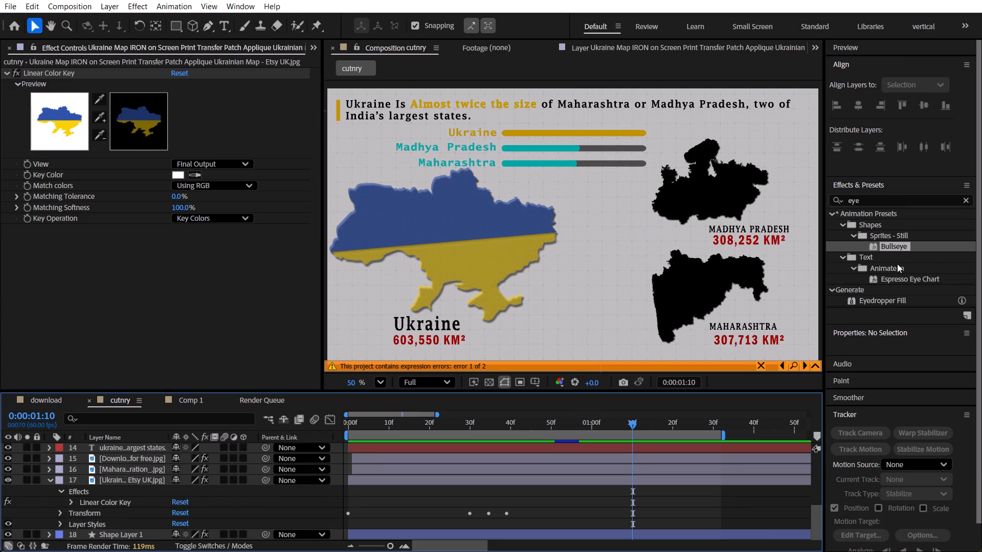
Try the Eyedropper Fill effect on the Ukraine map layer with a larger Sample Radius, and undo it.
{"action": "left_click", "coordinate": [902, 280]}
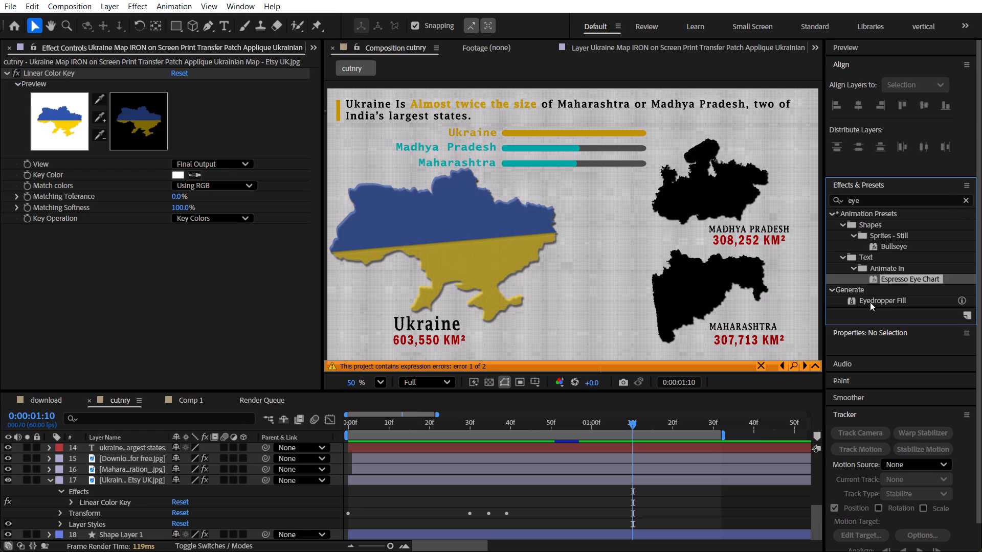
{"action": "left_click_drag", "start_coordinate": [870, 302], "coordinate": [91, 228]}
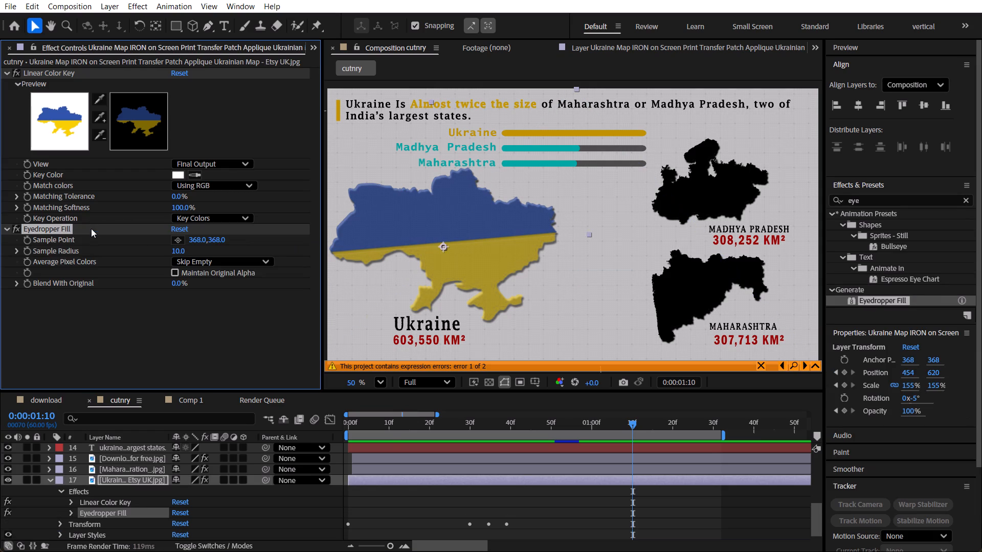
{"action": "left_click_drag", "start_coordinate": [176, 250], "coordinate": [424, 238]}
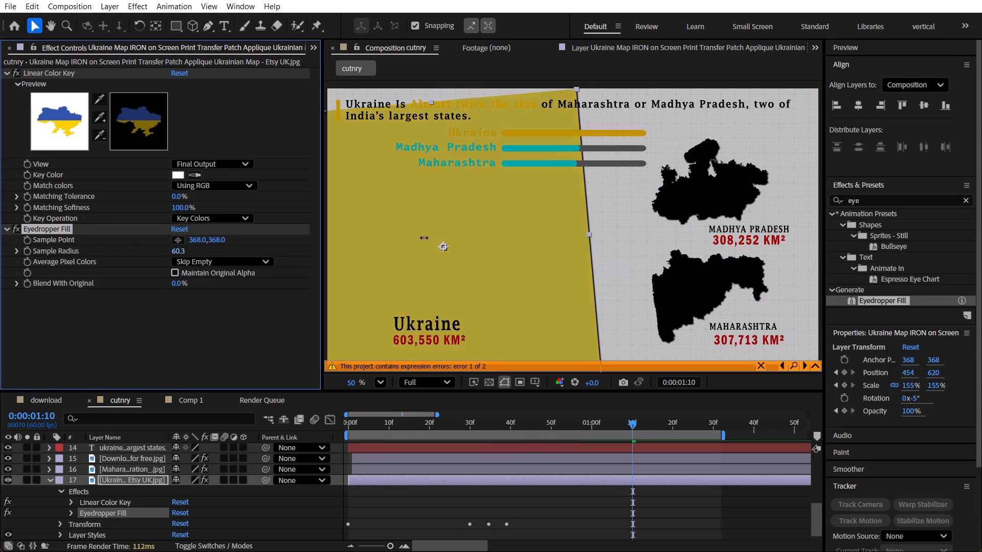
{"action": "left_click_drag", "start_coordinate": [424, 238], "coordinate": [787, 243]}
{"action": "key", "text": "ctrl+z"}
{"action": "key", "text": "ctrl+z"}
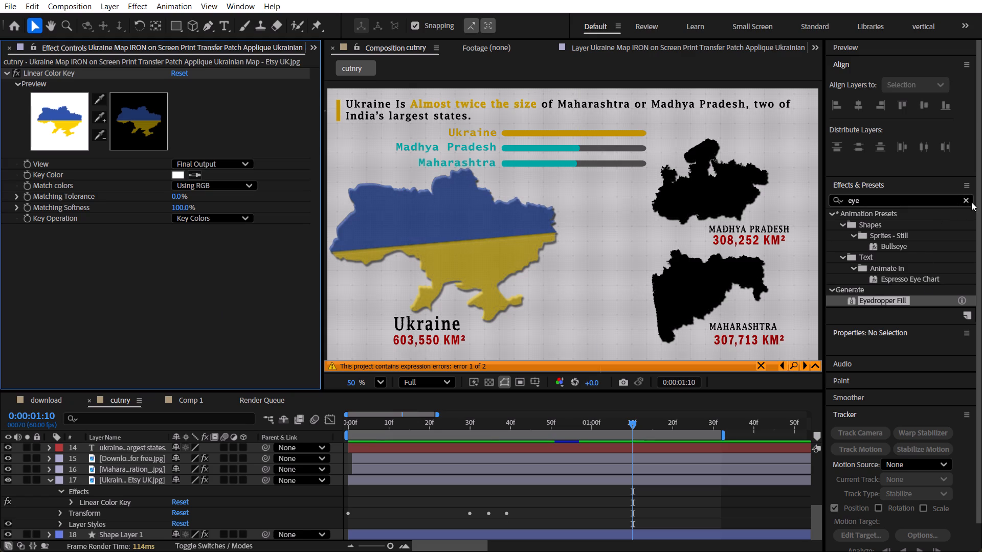
Search the effects for "globe" and clear the search term.
{"action": "left_click_drag", "start_coordinate": [969, 201], "coordinate": [964, 201]}
{"action": "left_click", "coordinate": [932, 201]}
{"action": "key", "text": "g"}
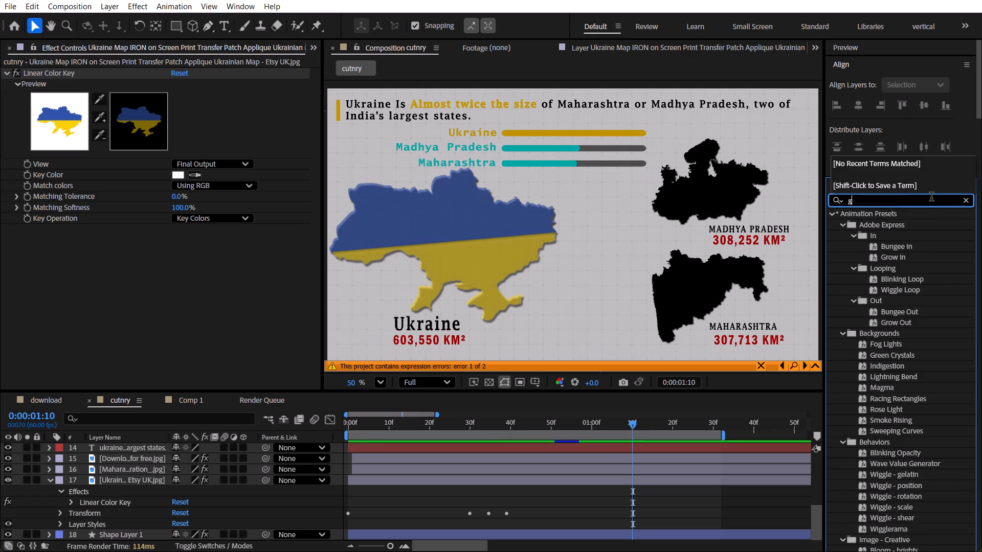
{"action": "type", "text": "lobe"}
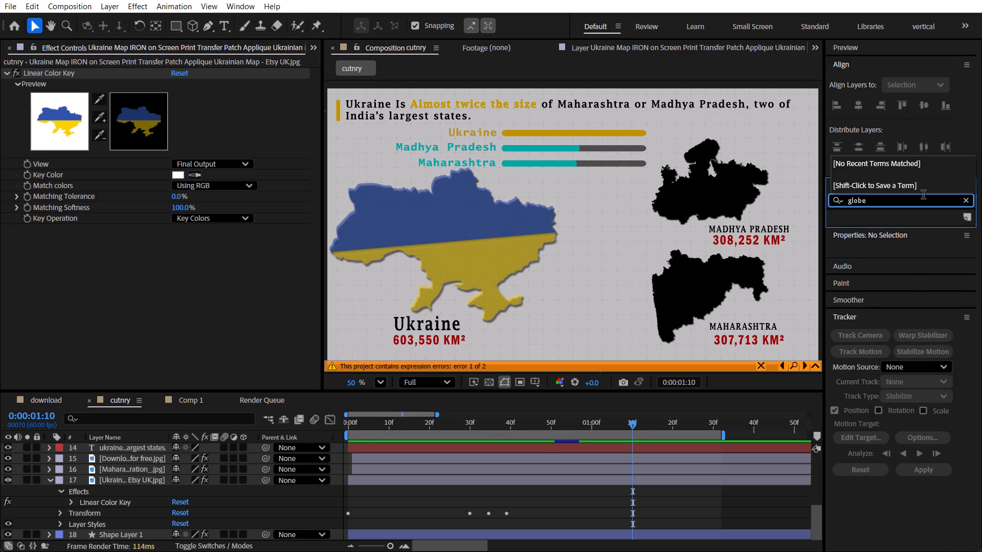
{"action": "key", "text": "BackSpace"}
{"action": "key", "text": "BackSpace"}
{"action": "key", "text": "BackSpace"}
{"action": "key", "text": "BackSpace"}
{"action": "key", "text": "BackSpace"}
{"action": "key", "text": "BackSpace"}
{"action": "key", "text": "BackSpace"}
{"action": "key", "text": "BackSpace"}
{"action": "key", "text": "BackSpace"}
{"action": "key", "text": "BackSpace"}
{"action": "key", "text": "BackSpace"}
{"action": "key", "text": "BackSpace"}
{"action": "key", "text": "BackSpace"}
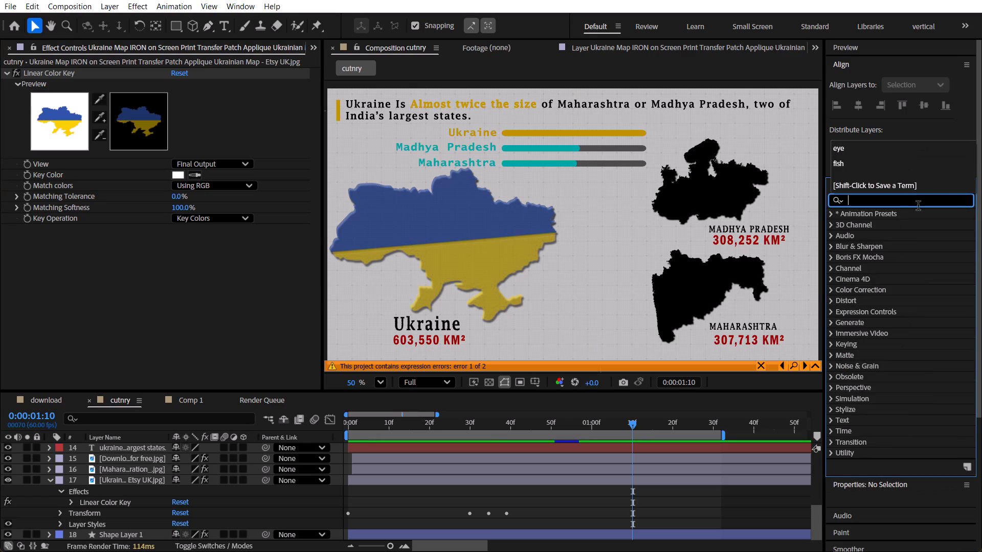
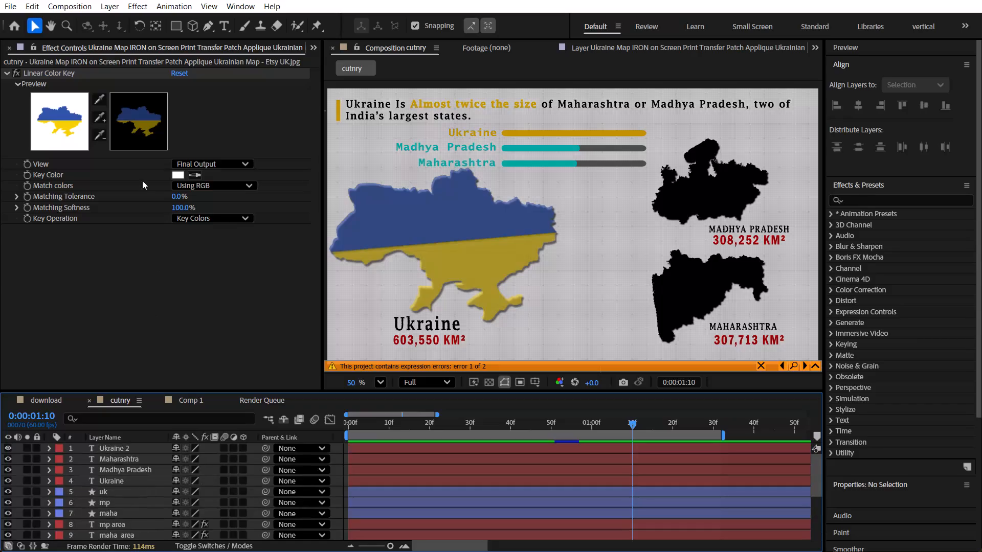
Add the cutnry and Comp 1 compositions to the render queue.
{"action": "left_click", "coordinate": [6, 7]}
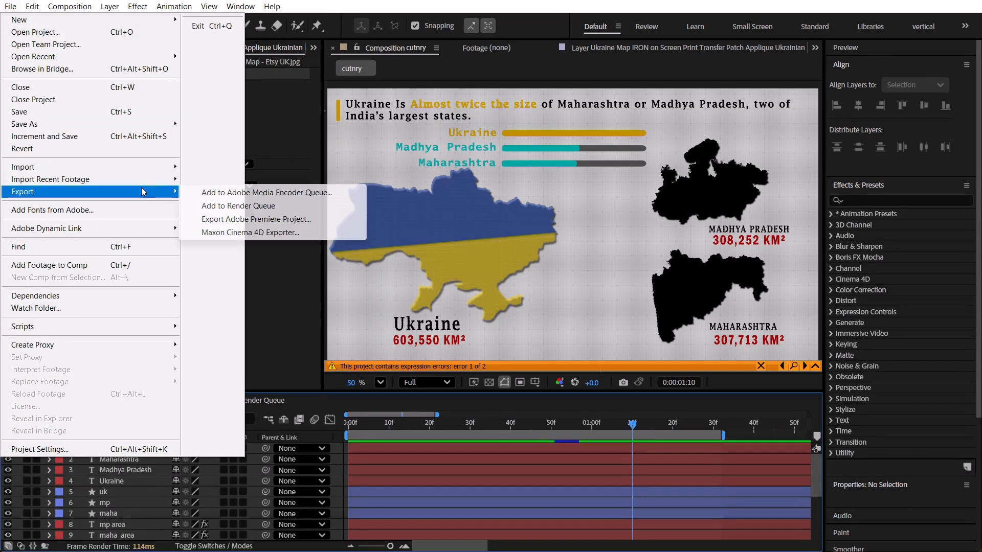
{"action": "left_click", "coordinate": [219, 207]}
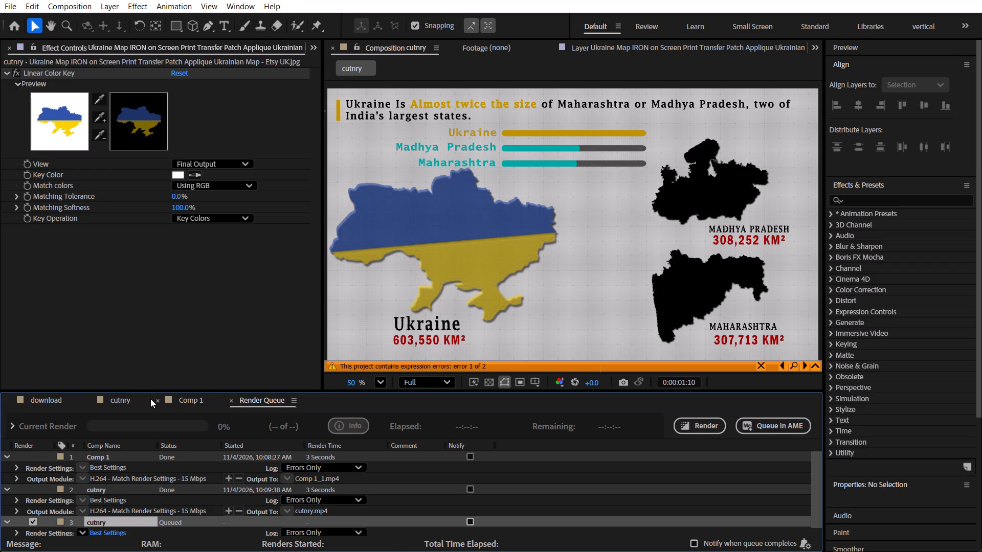
{"action": "left_click", "coordinate": [184, 400]}
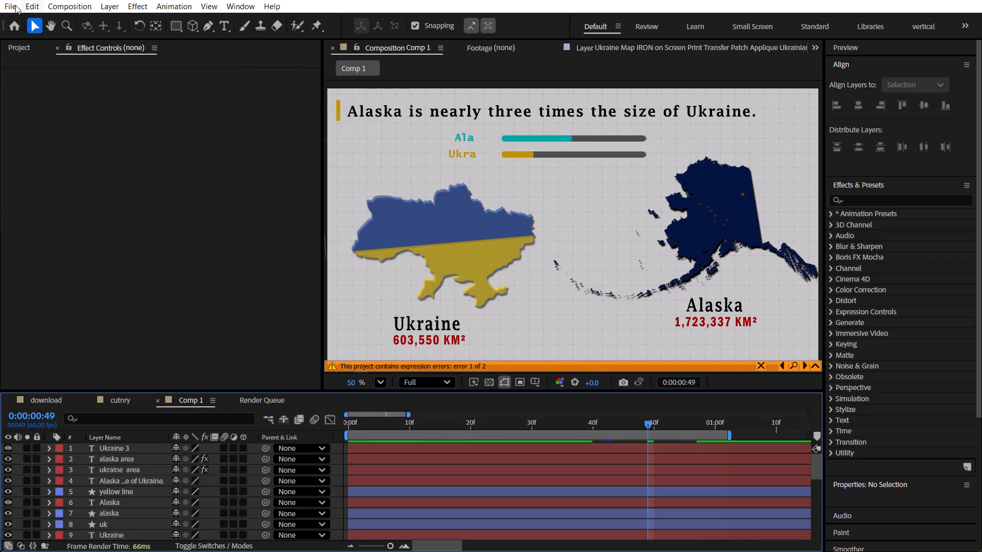
{"action": "left_click", "coordinate": [0, 0]}
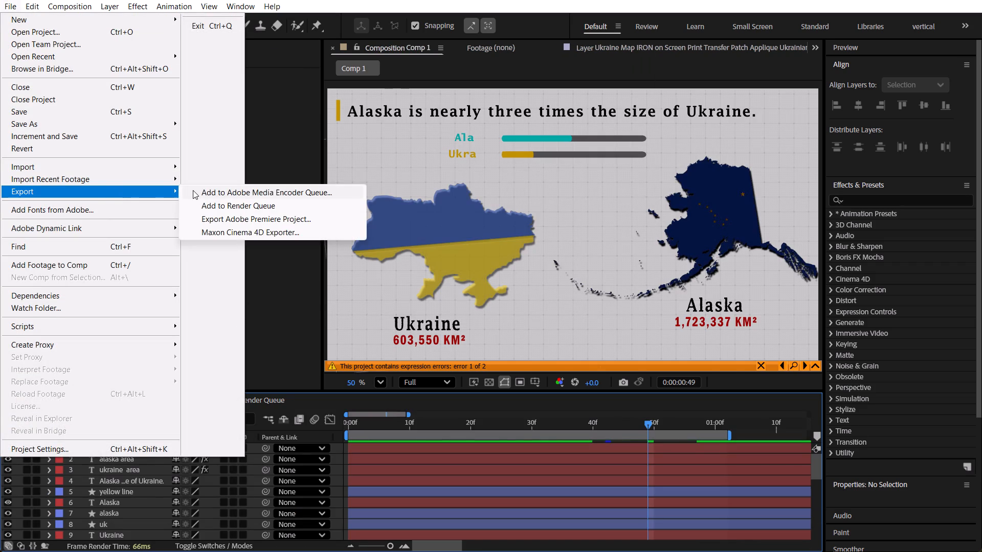
{"action": "left_click", "coordinate": [232, 204]}
Check the queued cutnry and Comp 1 items with H.264 output and render them.
{"action": "scroll", "coordinate": [130, 488], "scroll_direction": "down", "scroll_amount": 2}
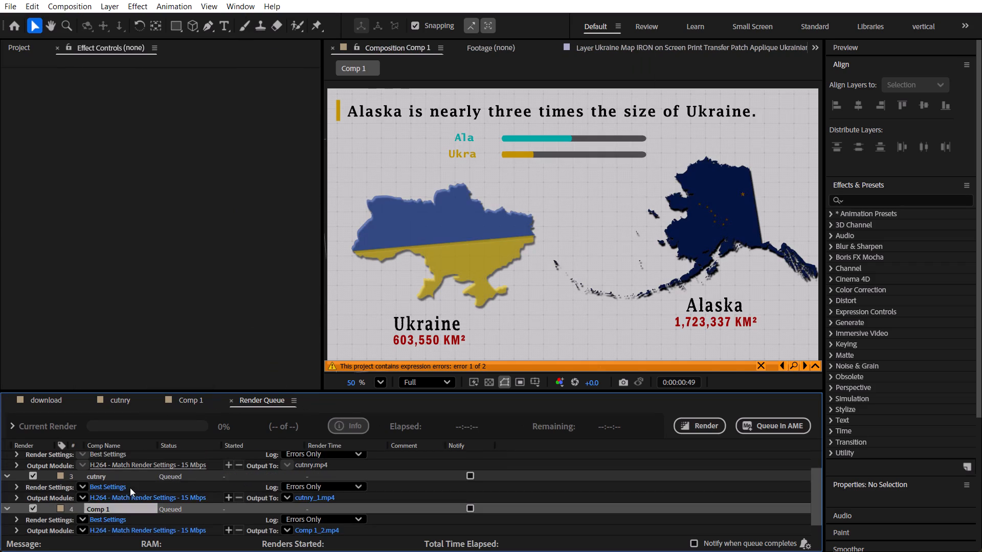
{"action": "scroll", "coordinate": [130, 488], "scroll_direction": "down", "scroll_amount": 2}
{"action": "scroll", "coordinate": [127, 488], "scroll_direction": "up", "scroll_amount": 6}
{"action": "scroll", "coordinate": [599, 411], "scroll_direction": "down", "scroll_amount": 4}
{"action": "scroll", "coordinate": [446, 467], "scroll_direction": "down", "scroll_amount": 2}
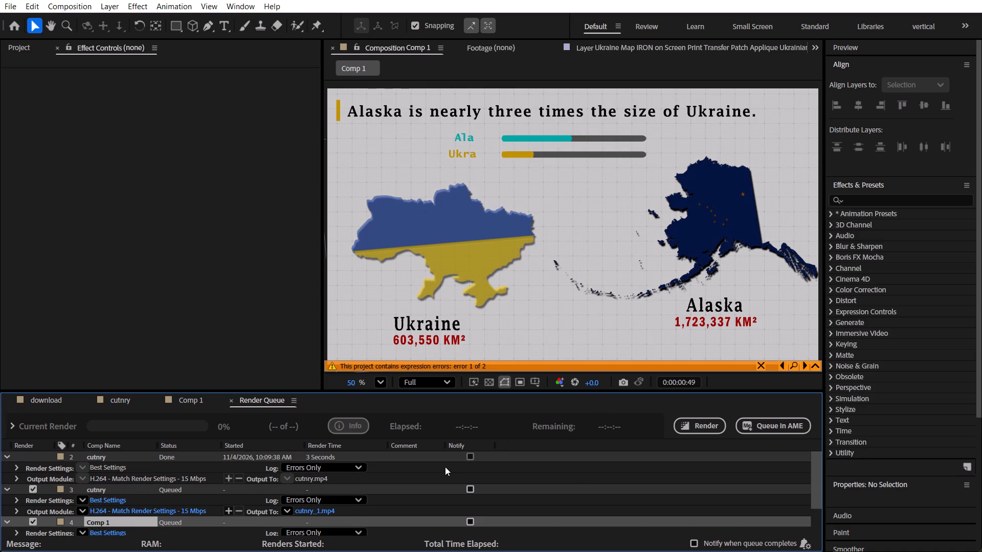
{"action": "scroll", "coordinate": [445, 467], "scroll_direction": "down", "scroll_amount": 3}
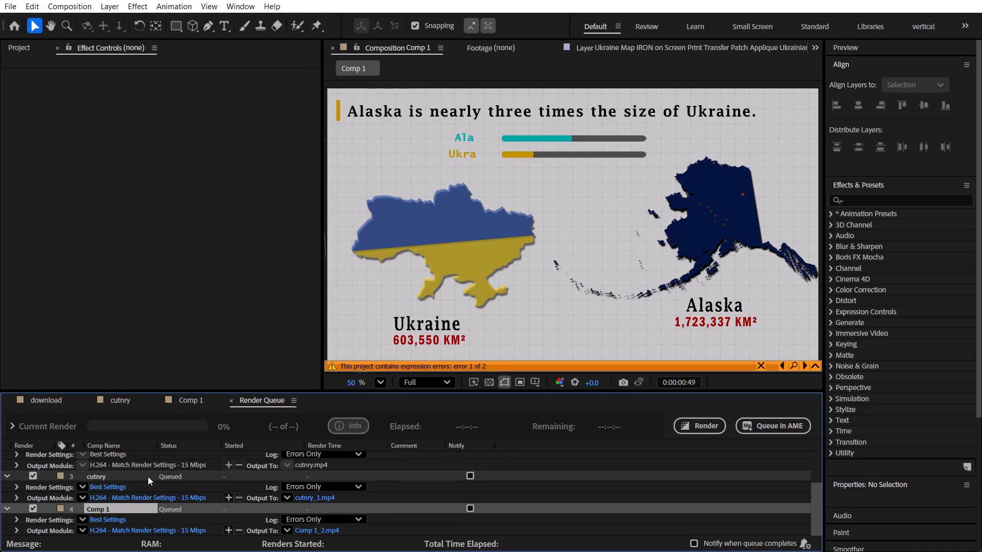
{"action": "scroll", "coordinate": [335, 480], "scroll_direction": "up", "scroll_amount": 1}
{"action": "scroll", "coordinate": [480, 467], "scroll_direction": "down", "scroll_amount": 2}
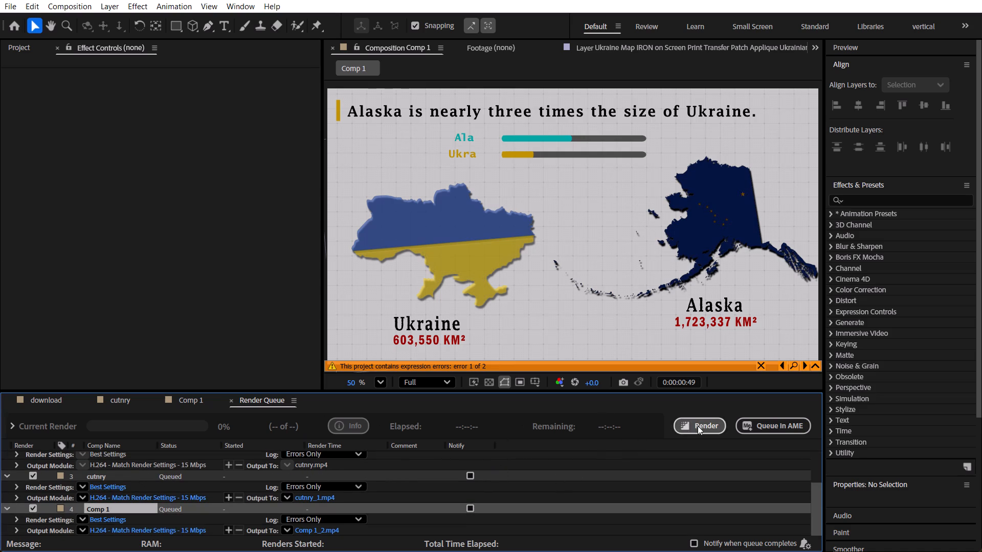
{"action": "left_click", "coordinate": [698, 426]}
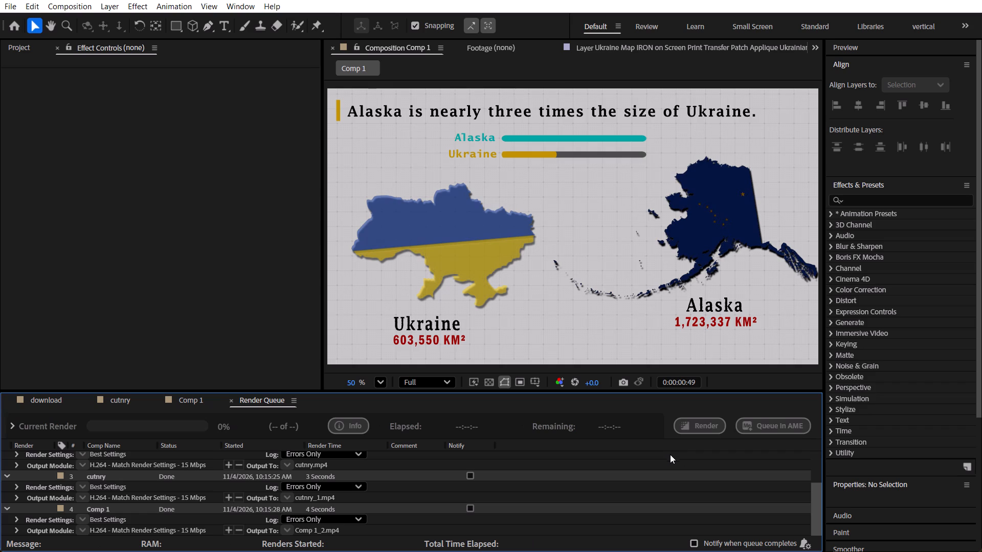
Collapse the finished cutnry and Comp 1 items in the render queue and delete all of them.
{"action": "scroll", "coordinate": [323, 533], "scroll_direction": "up", "scroll_amount": 5}
{"action": "scroll", "coordinate": [271, 473], "scroll_direction": "up", "scroll_amount": 2}
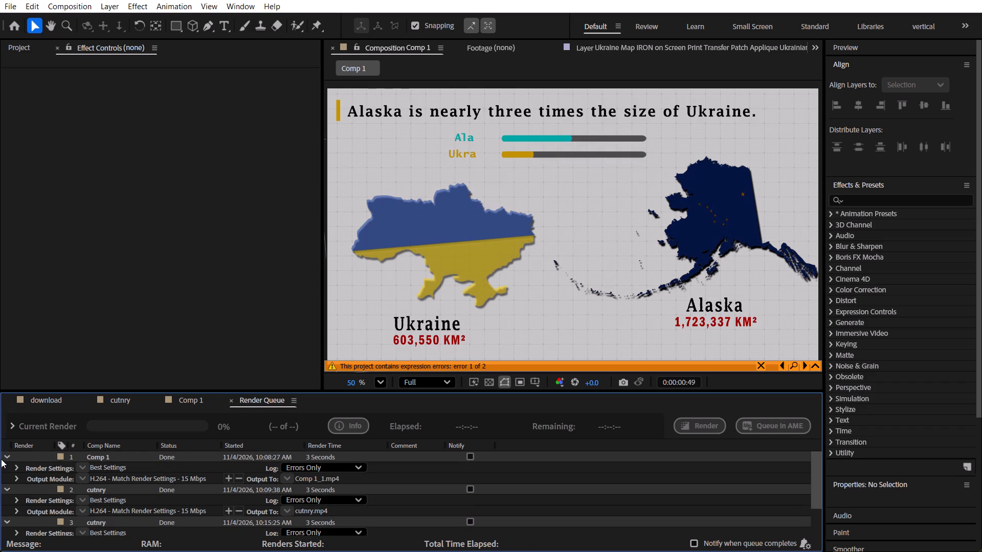
{"action": "left_click", "coordinate": [10, 457]}
{"action": "left_click", "coordinate": [7, 452]}
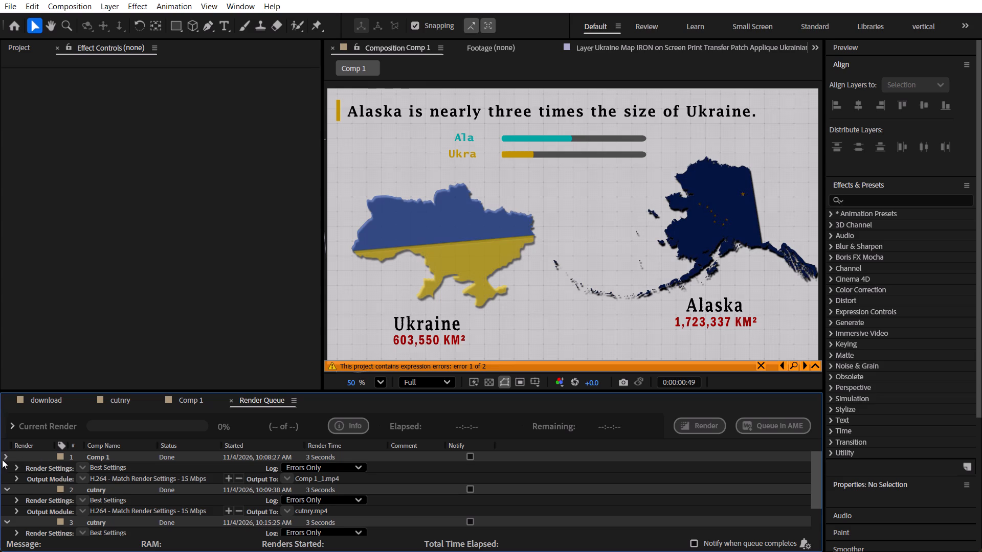
{"action": "left_click", "coordinate": [6, 466]}
{"action": "left_click", "coordinate": [6, 475]}
{"action": "left_click", "coordinate": [6, 491]}
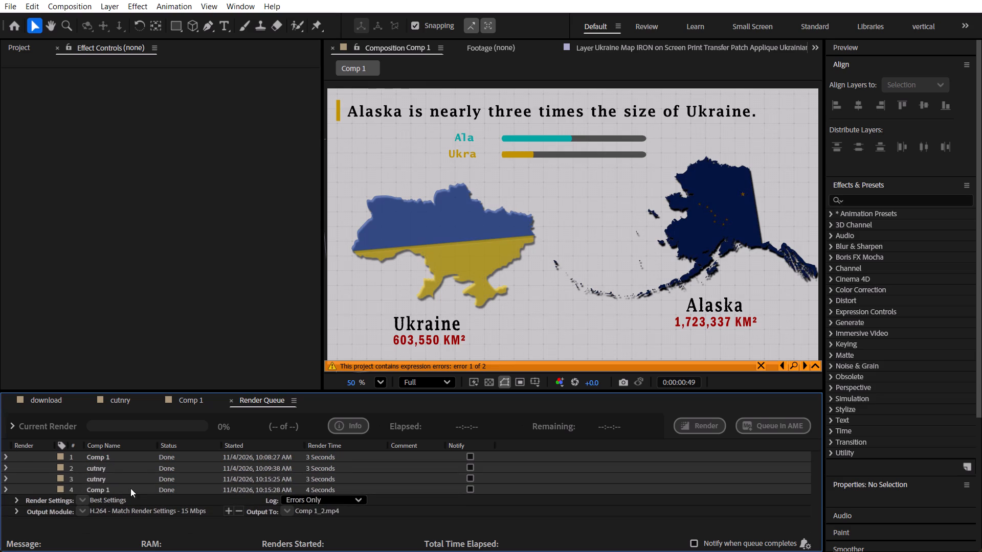
{"action": "left_click_drag", "start_coordinate": [96, 504], "coordinate": [130, 450]}
{"action": "left_click", "coordinate": [99, 457]}
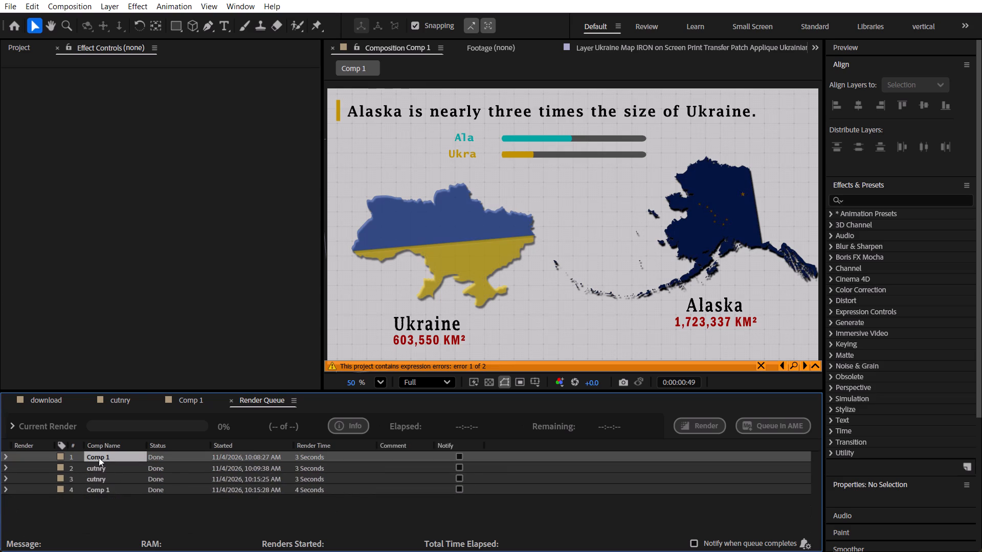
{"action": "key", "text": "ctrl+a"}
{"action": "right_click", "coordinate": [99, 467]}
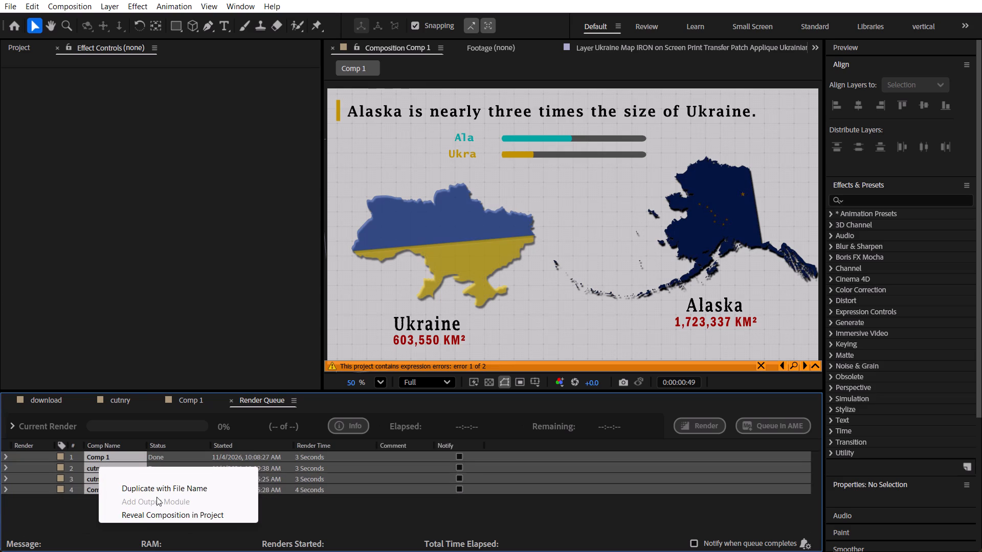
{"action": "left_click", "coordinate": [69, 508]}
{"action": "key", "text": "ctrl+a"}
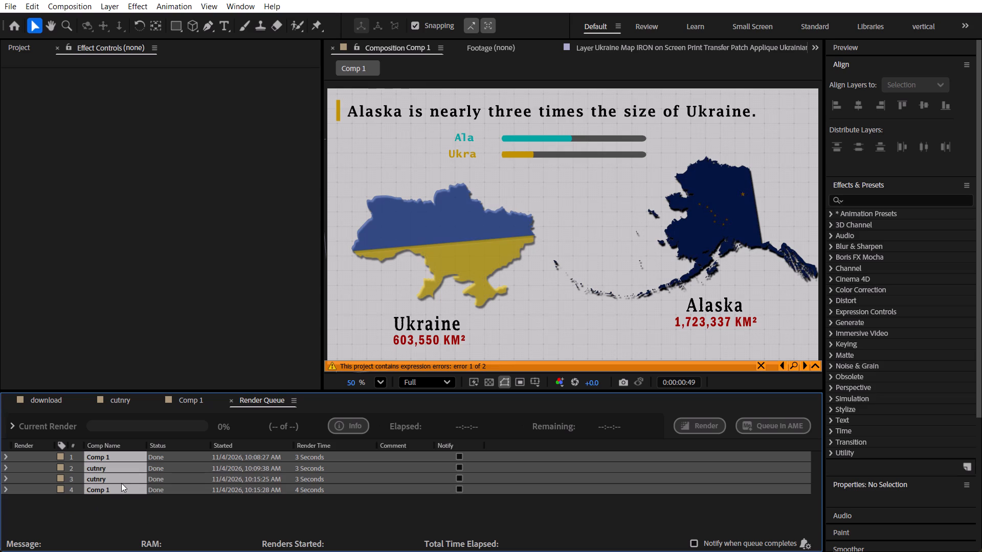
{"action": "key", "text": "Delete"}
{"action": "left_click", "coordinate": [121, 483]}
Return to the cutnry composition's timeline.
{"action": "left_click", "coordinate": [176, 407]}
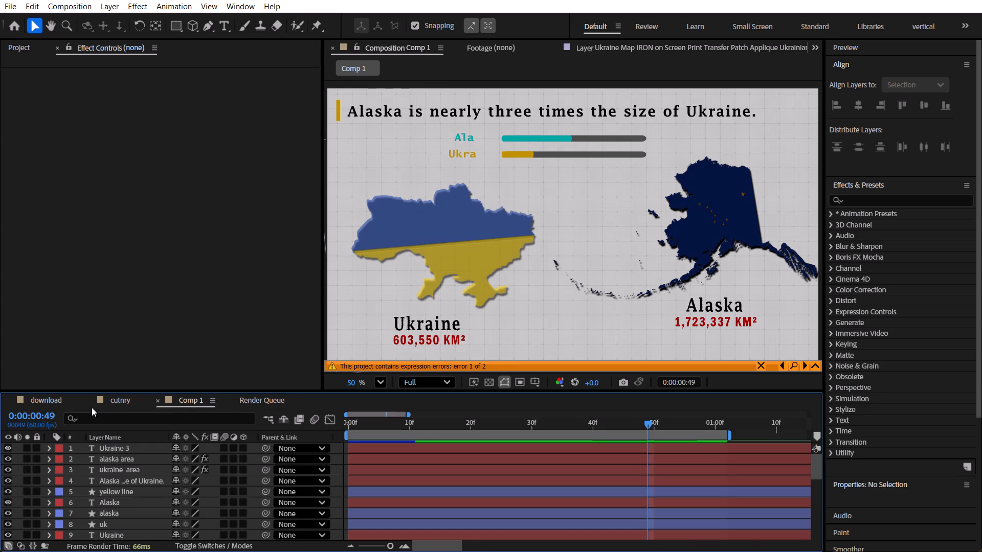
{"action": "left_click", "coordinate": [125, 405]}
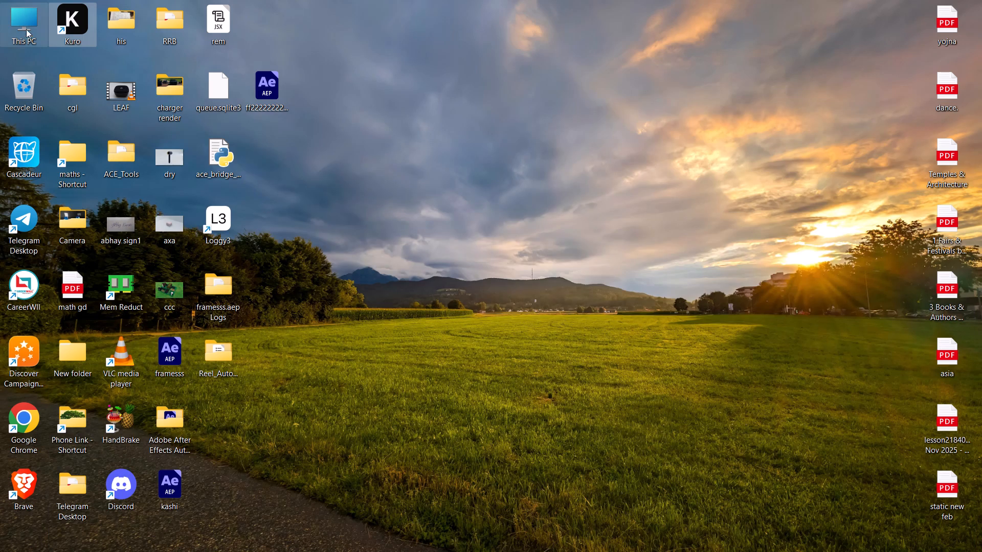
Switch to File Explorer and open the DONE EDITED folder on New Volume (E:).
{"action": "double_click", "coordinate": [26, 34]}
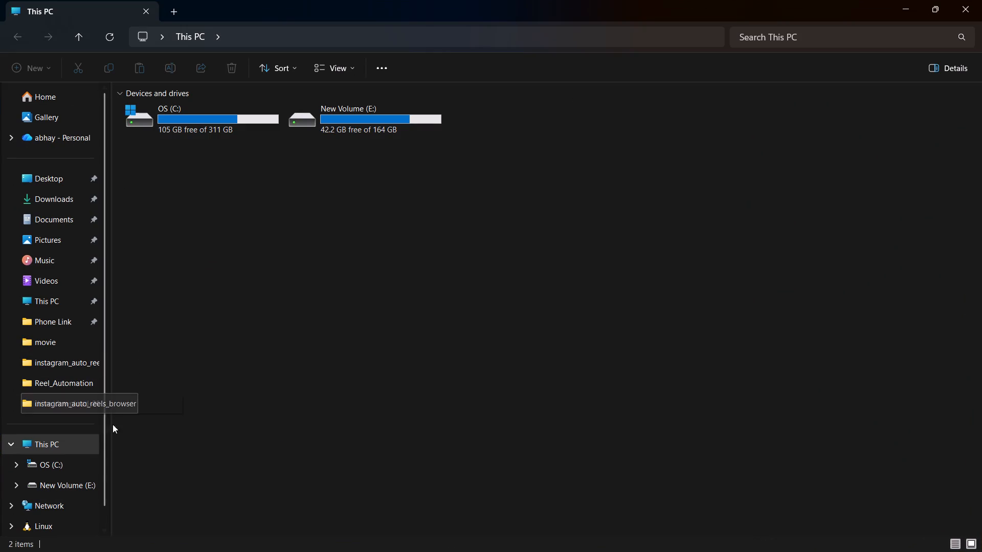
{"action": "left_click", "coordinate": [60, 399]}
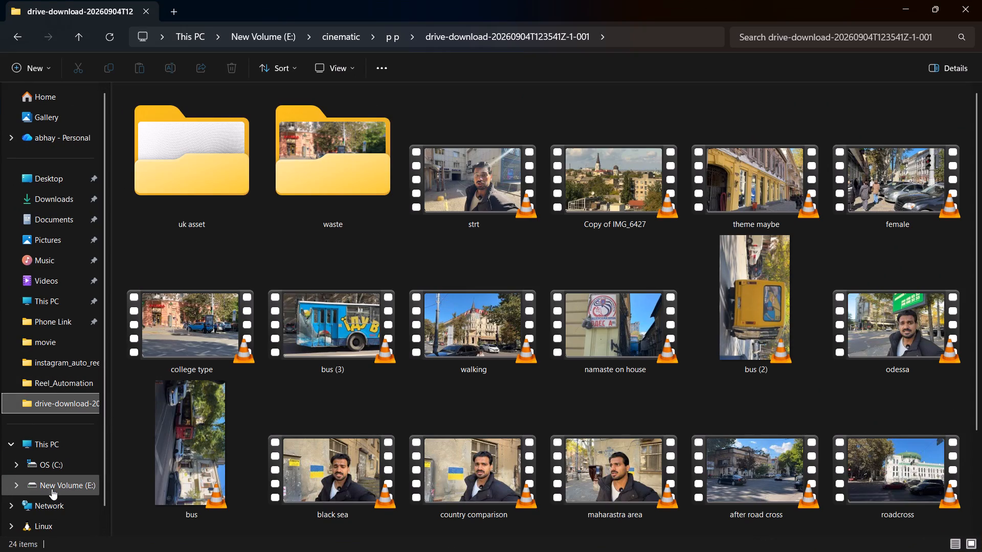
{"action": "left_click", "coordinate": [52, 489]}
{"action": "double_click", "coordinate": [269, 198]}
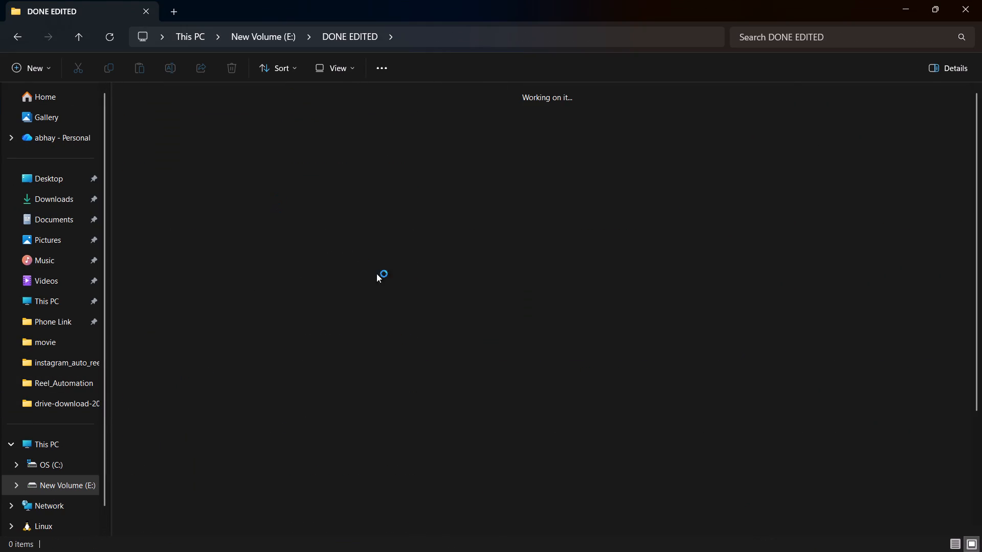
Play the Comp 1_1, cutnry, cutnry_1 and Comp 1_2 videos in VLC to compare the older and newer renders.
{"action": "left_click_drag", "start_coordinate": [650, 174], "coordinate": [710, 140]}
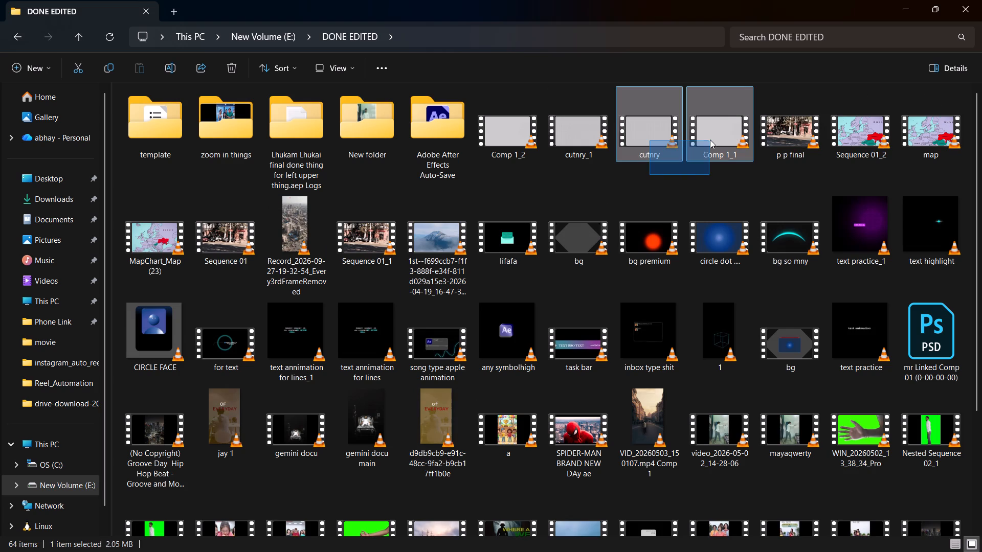
{"action": "left_click_drag", "start_coordinate": [710, 140], "coordinate": [723, 135]}
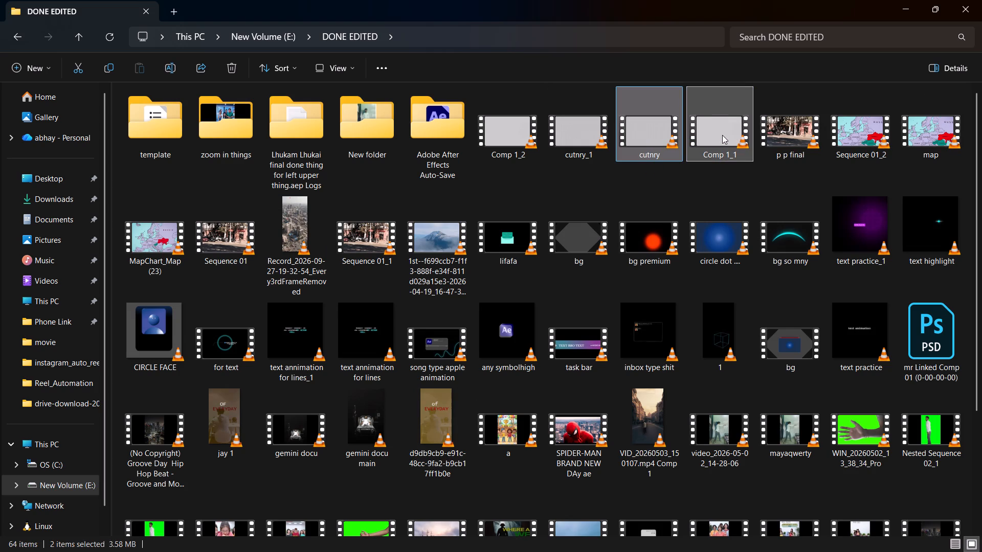
{"action": "left_click", "coordinate": [703, 179]}
{"action": "double_click", "coordinate": [717, 137]}
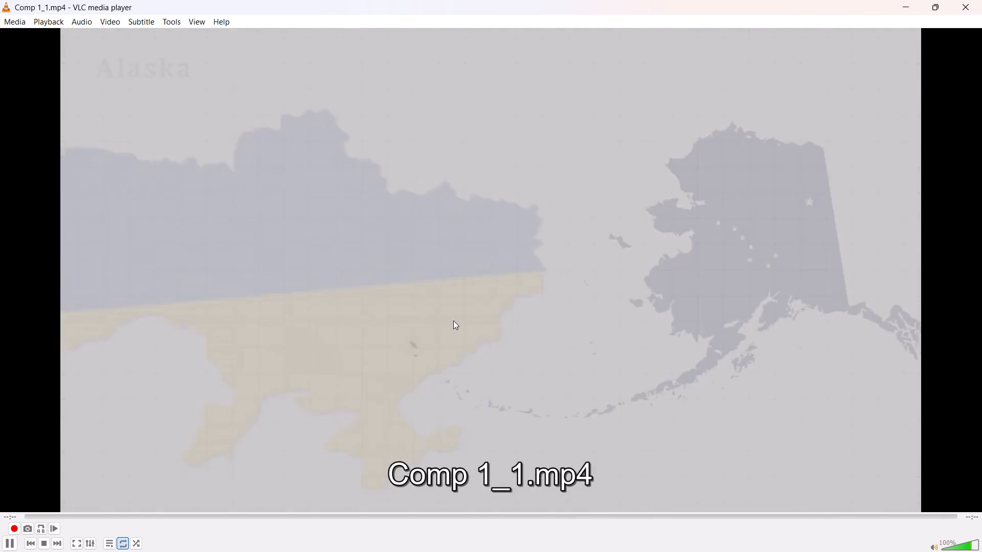
{"action": "left_click", "coordinate": [981, 0]}
{"action": "double_click", "coordinate": [654, 137]}
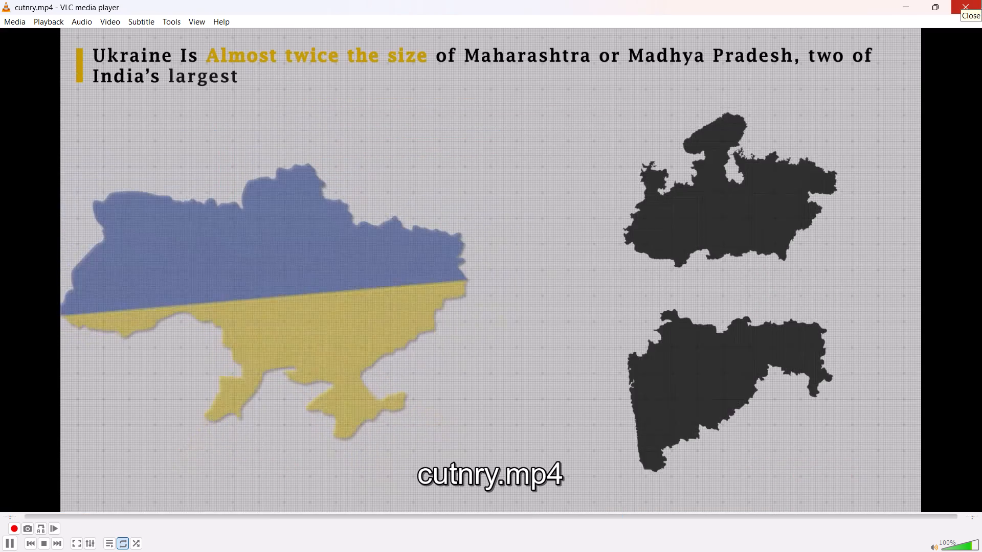
{"action": "left_click", "coordinate": [981, 0]}
{"action": "triple_click", "coordinate": [567, 123]}
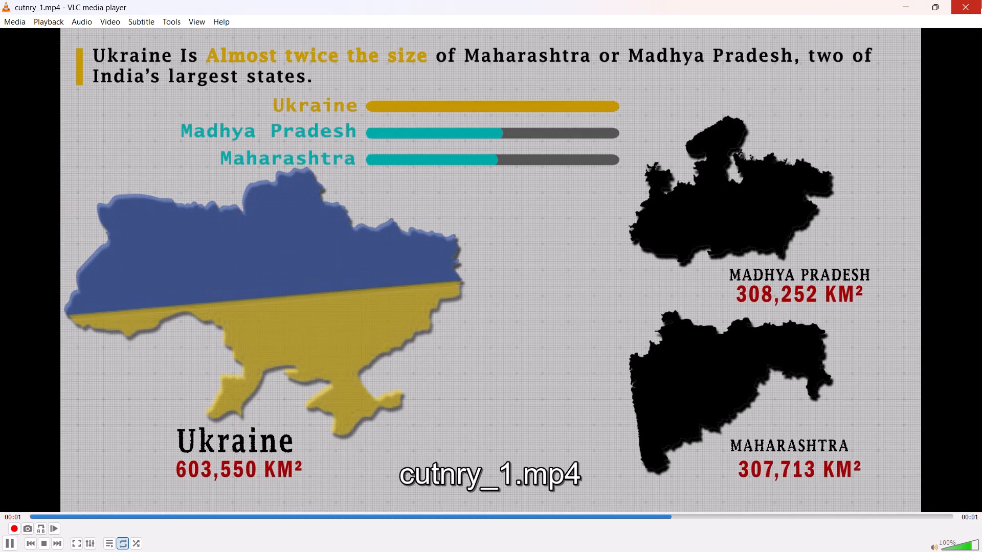
{"action": "left_click", "coordinate": [981, 0]}
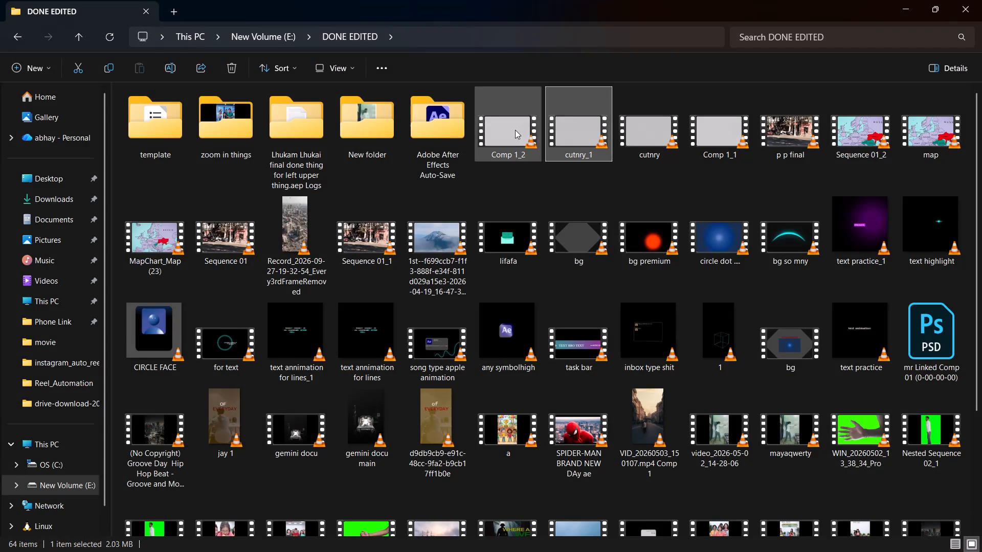
{"action": "triple_click", "coordinate": [515, 130]}
{"action": "left_click", "coordinate": [981, 0]}
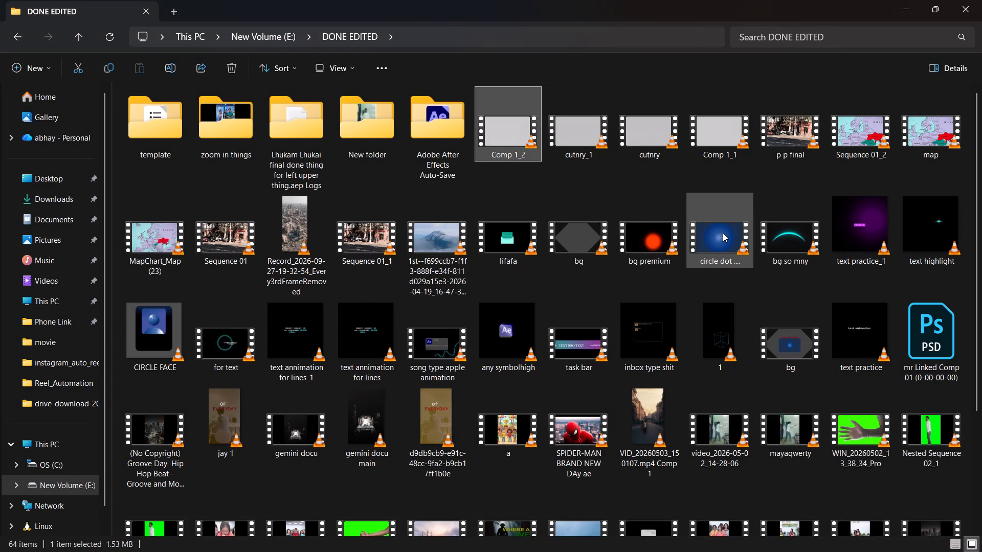
Permanently delete the older cutnry and Comp 1_1 videos from the DONE EDITED folder.
{"action": "left_click_drag", "start_coordinate": [727, 172], "coordinate": [652, 128]}
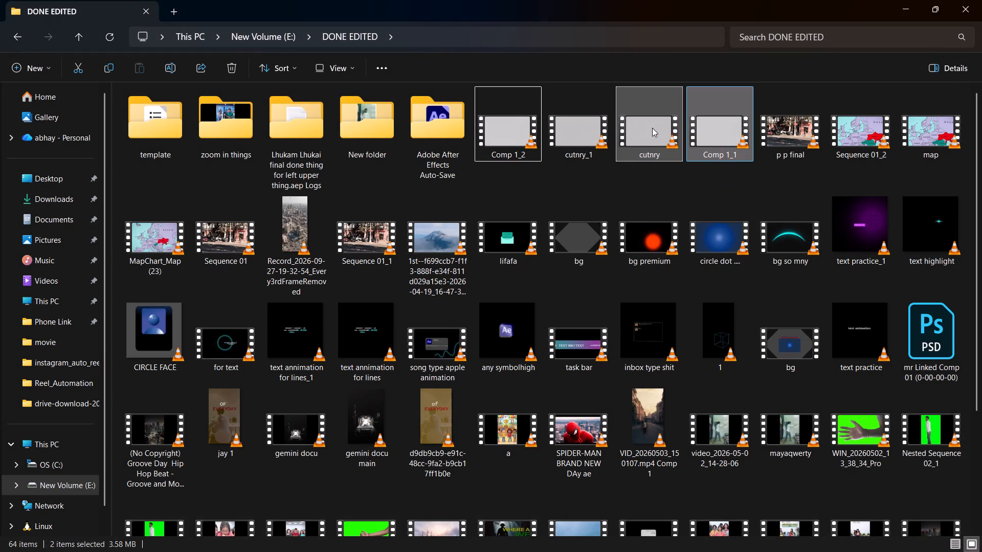
{"action": "key", "text": "shift+Delete"}
{"action": "key", "text": "Return"}
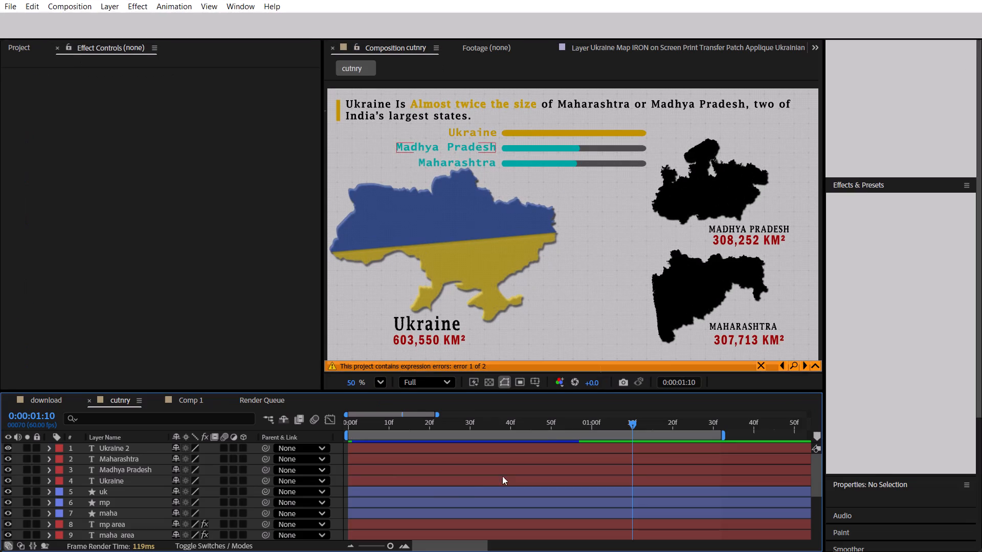
Set the Ukraine map layer's scale keyframe at 0:00:00:35 in cutnry to 160%.
{"action": "left_click", "coordinate": [471, 258]}
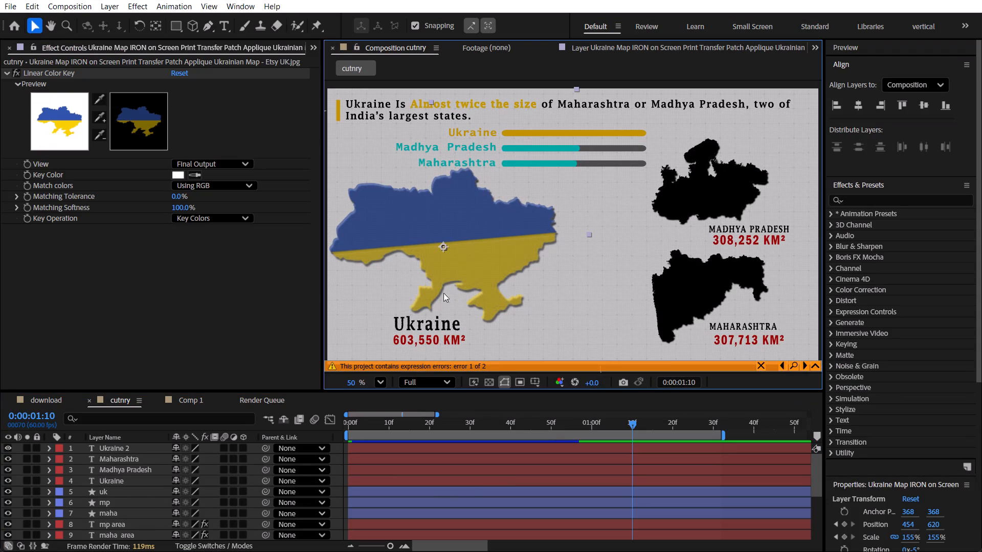
{"action": "left_click", "coordinate": [188, 316]}
{"action": "scroll", "coordinate": [130, 504], "scroll_direction": "down", "scroll_amount": 3}
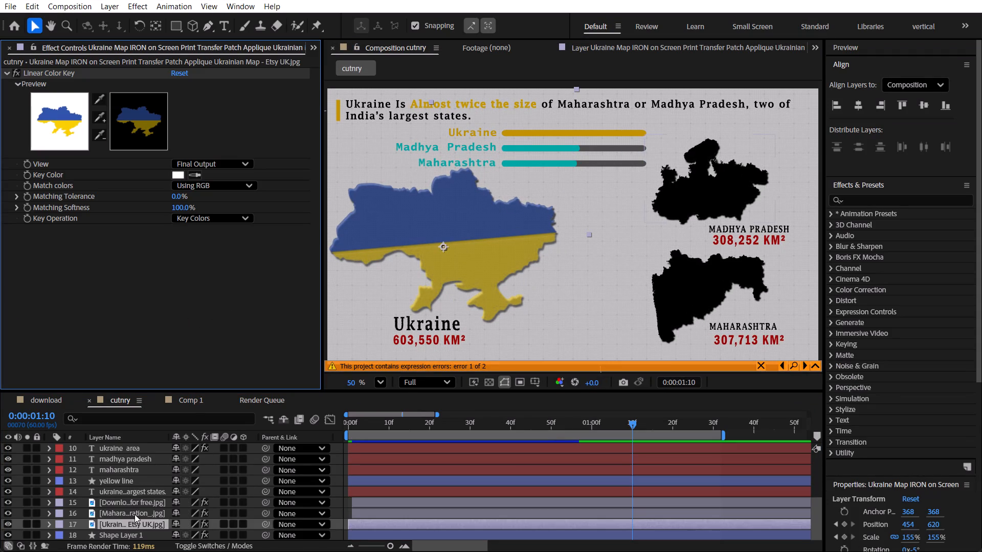
{"action": "scroll", "coordinate": [135, 514], "scroll_direction": "down", "scroll_amount": 1}
{"action": "left_click", "coordinate": [139, 525]}
{"action": "key", "text": "u"}
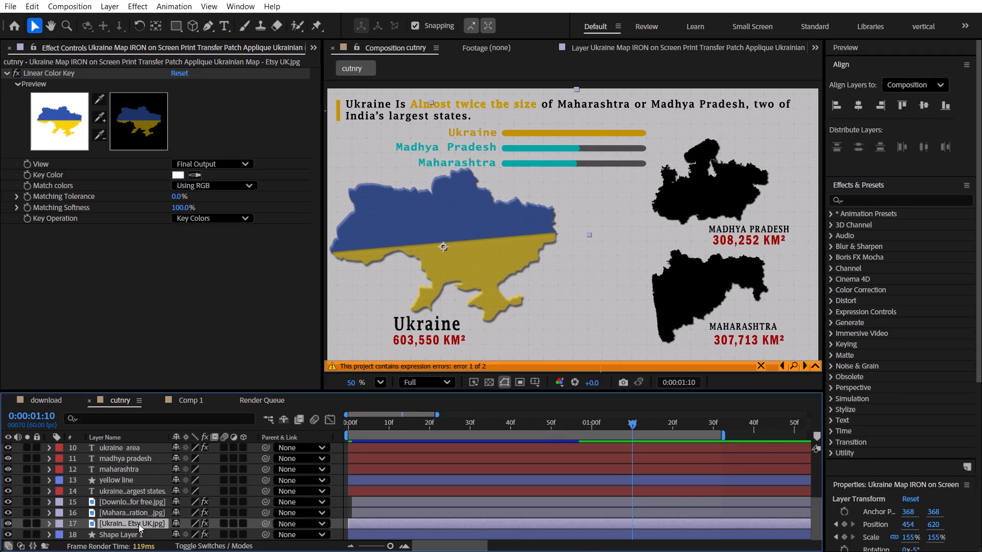
{"action": "scroll", "coordinate": [139, 524], "scroll_direction": "down", "scroll_amount": 2}
{"action": "left_click", "coordinate": [7, 512]}
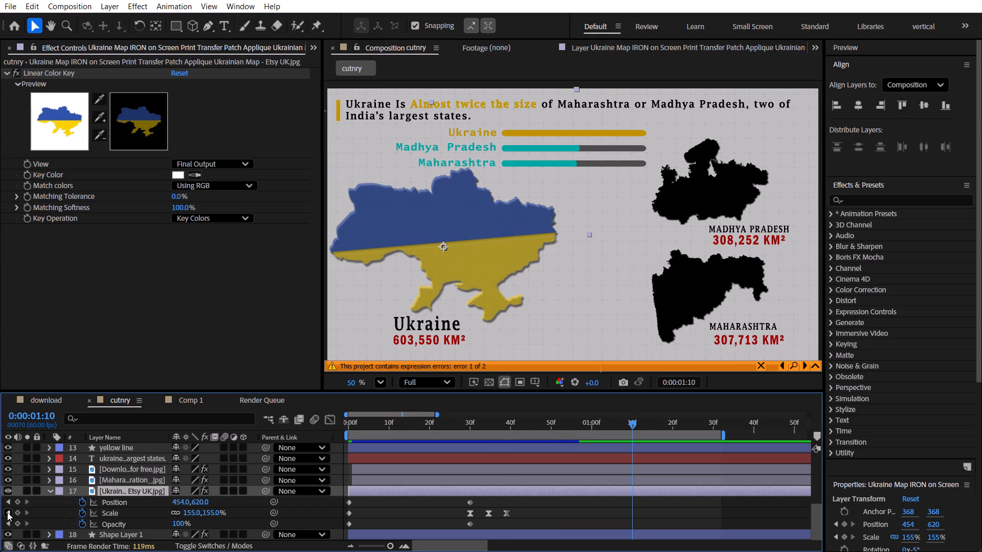
{"action": "left_click", "coordinate": [7, 512]}
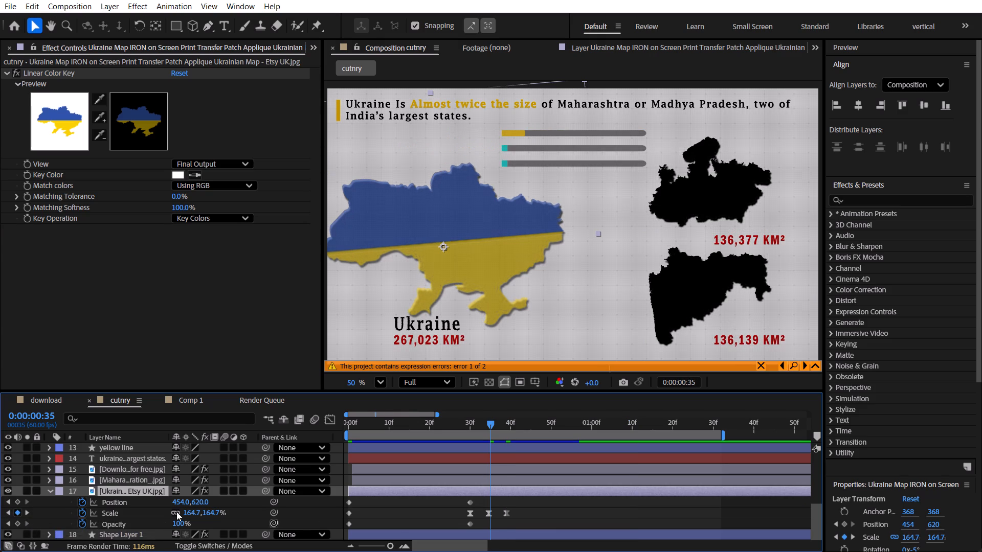
{"action": "left_click", "coordinate": [193, 515]}
{"action": "type", "text": "160"}
{"action": "key", "text": "Return"}
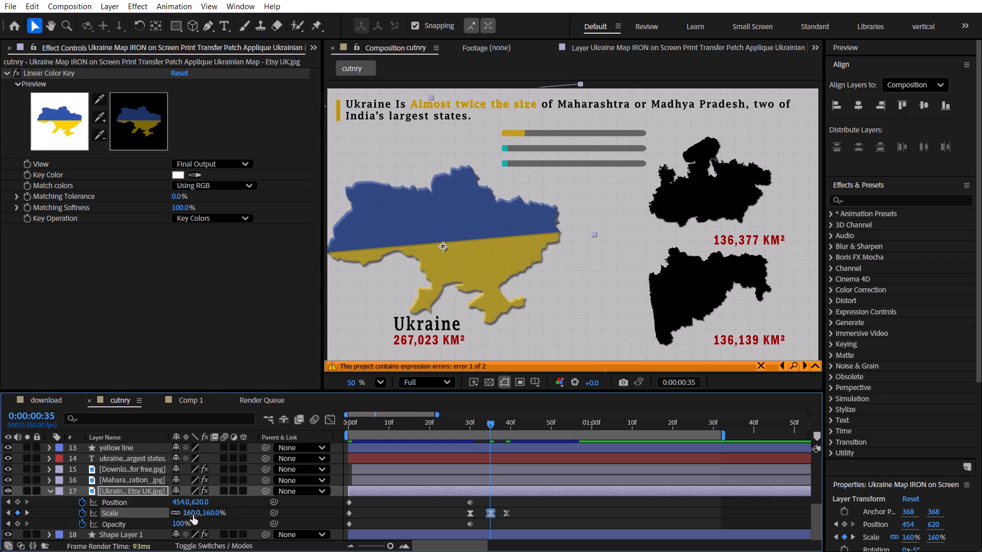
Scrub between 0:00:00:30 and 0:00:00:40 to examine the Ukraine map's scale animation.
{"action": "left_click_drag", "start_coordinate": [486, 425], "coordinate": [474, 428]}
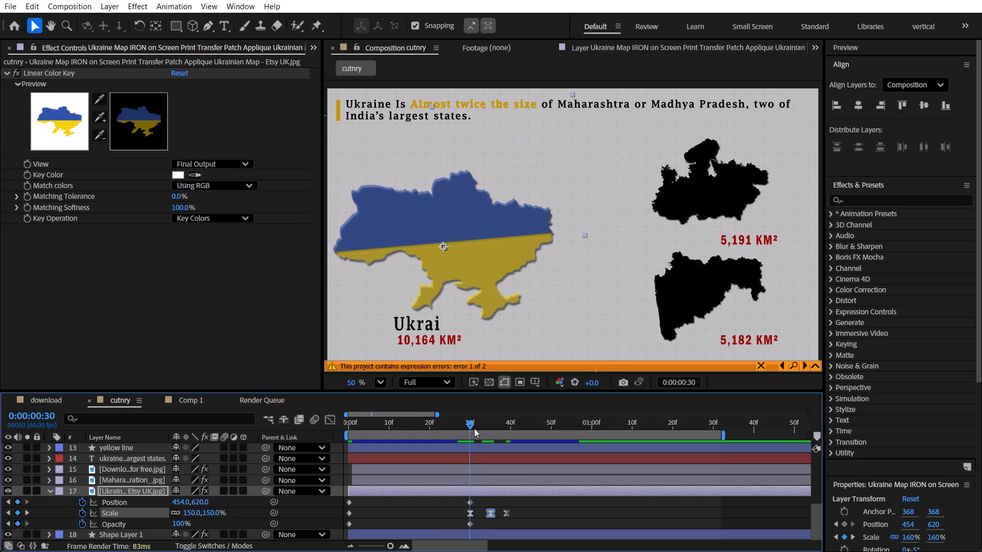
{"action": "left_click_drag", "start_coordinate": [474, 428], "coordinate": [485, 429]}
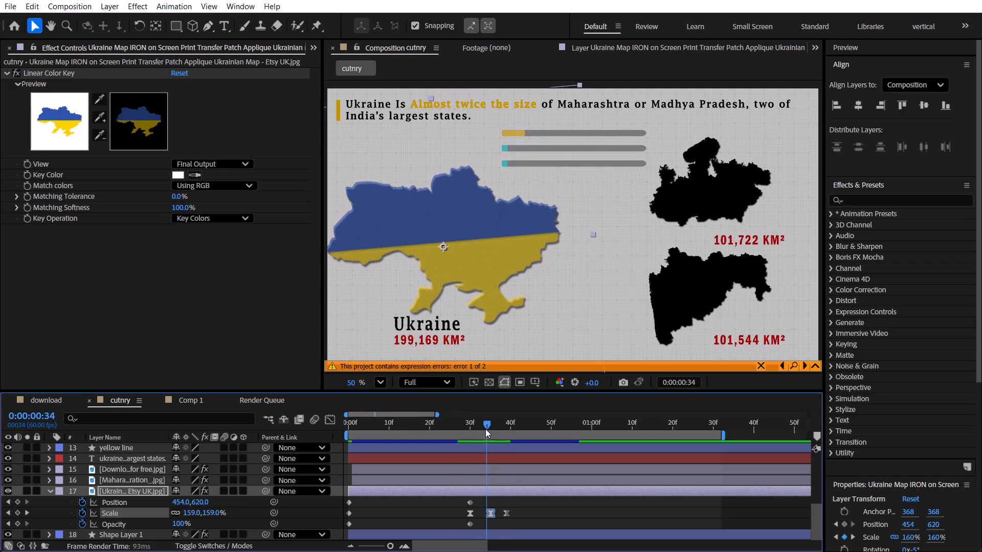
{"action": "left_click_drag", "start_coordinate": [485, 429], "coordinate": [492, 433]}
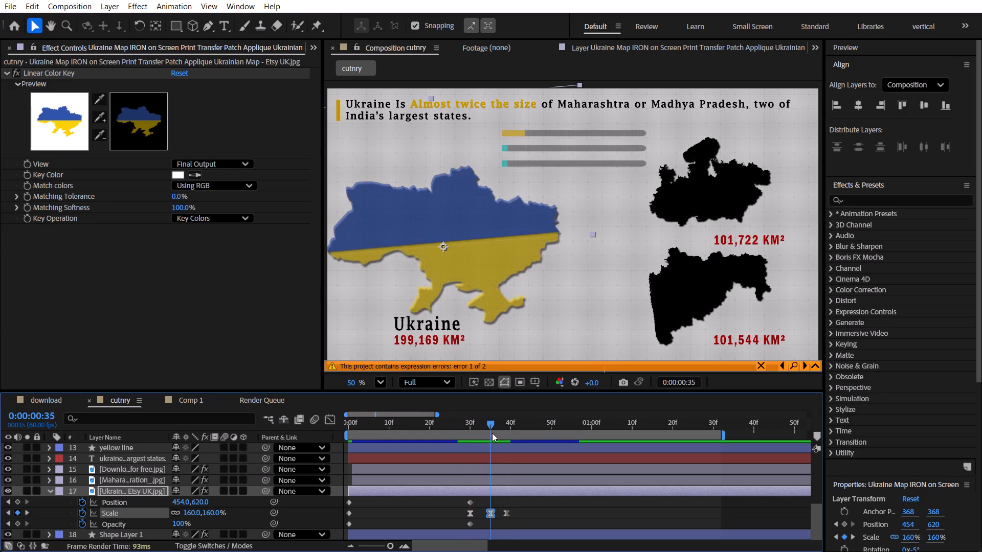
{"action": "left_click_drag", "start_coordinate": [492, 433], "coordinate": [495, 435]}
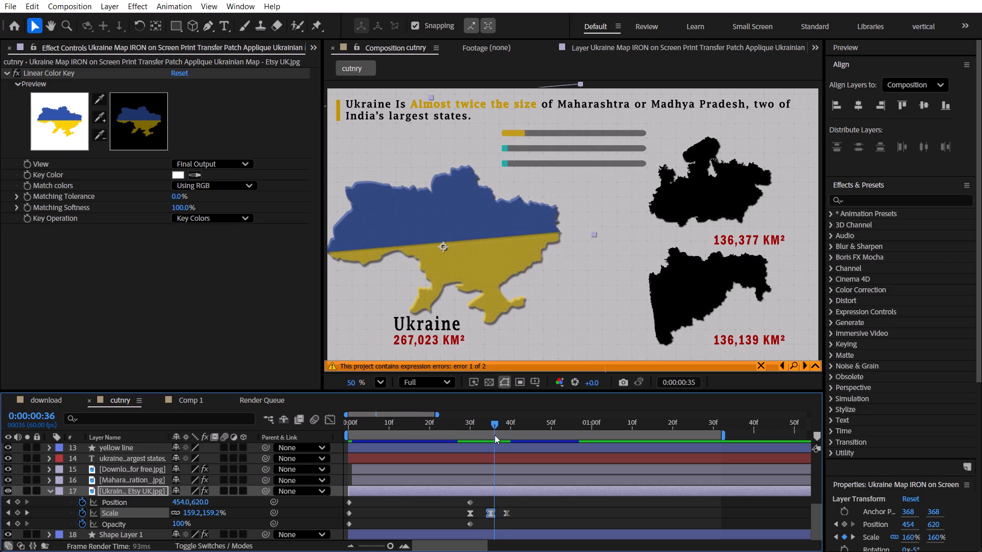
{"action": "left_click_drag", "start_coordinate": [495, 435], "coordinate": [511, 440]}
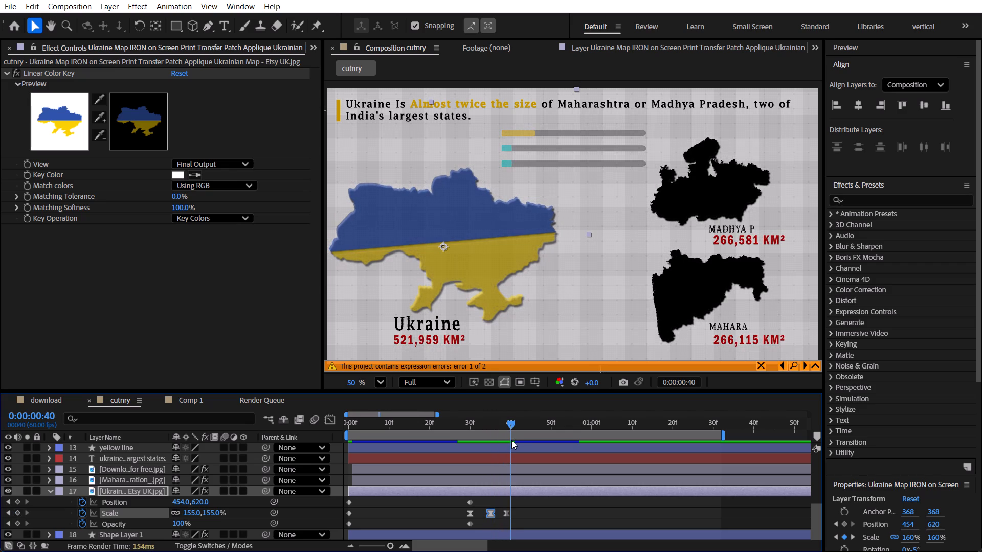
{"action": "left_click_drag", "start_coordinate": [511, 440], "coordinate": [478, 440]}
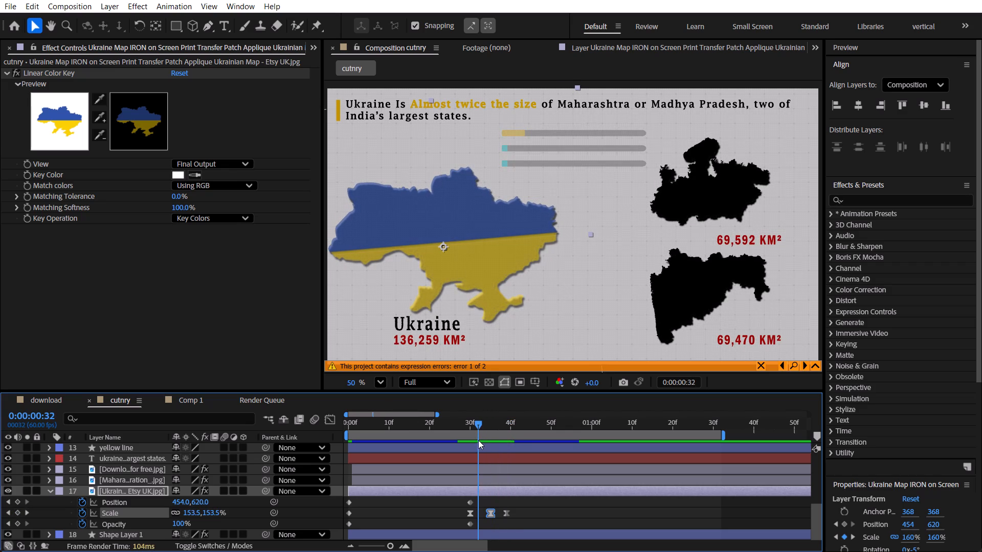
{"action": "left_click_drag", "start_coordinate": [478, 440], "coordinate": [505, 443]}
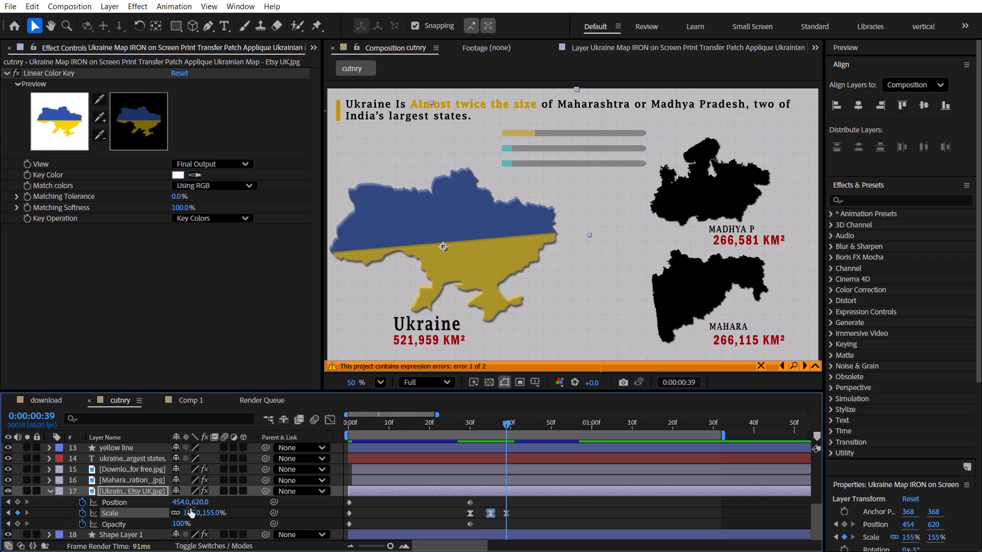
Set the Ukraine map layer's scale keyframe at 0:00:00:30 to 152%.
{"action": "left_click", "coordinate": [10, 515]}
{"action": "left_click", "coordinate": [10, 515]}
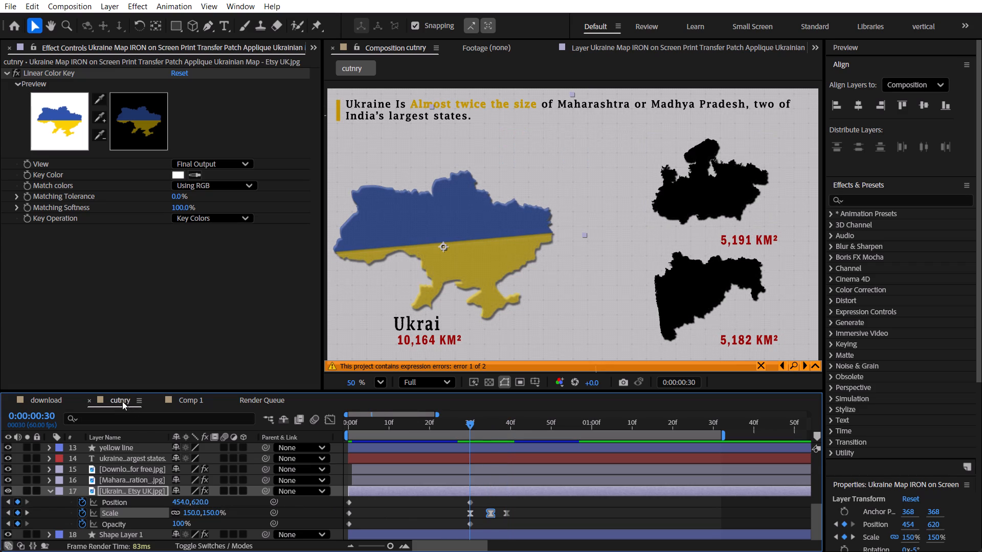
{"action": "left_click", "coordinate": [190, 513]}
{"action": "type", "text": "152"}
{"action": "key", "text": "Return"}
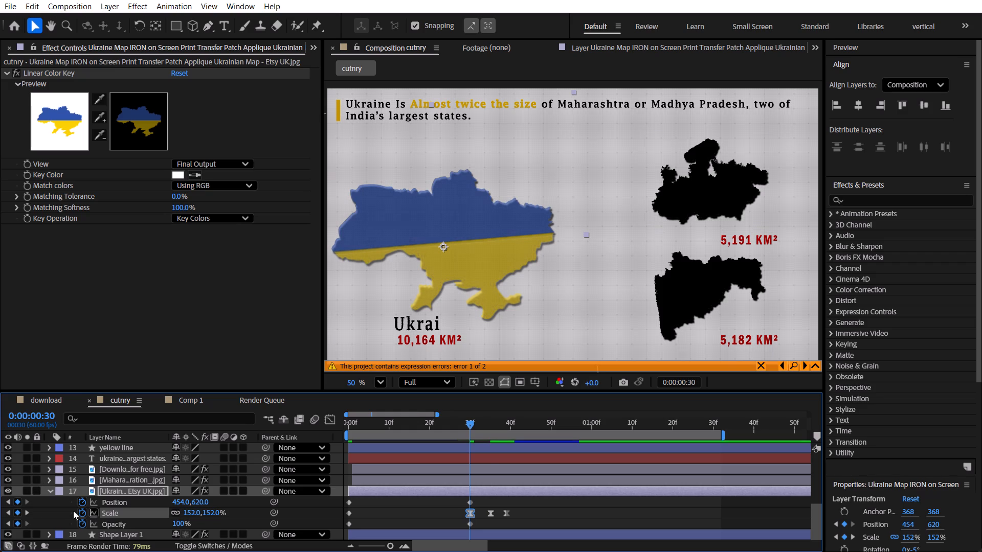
{"action": "left_click", "coordinate": [31, 514]}
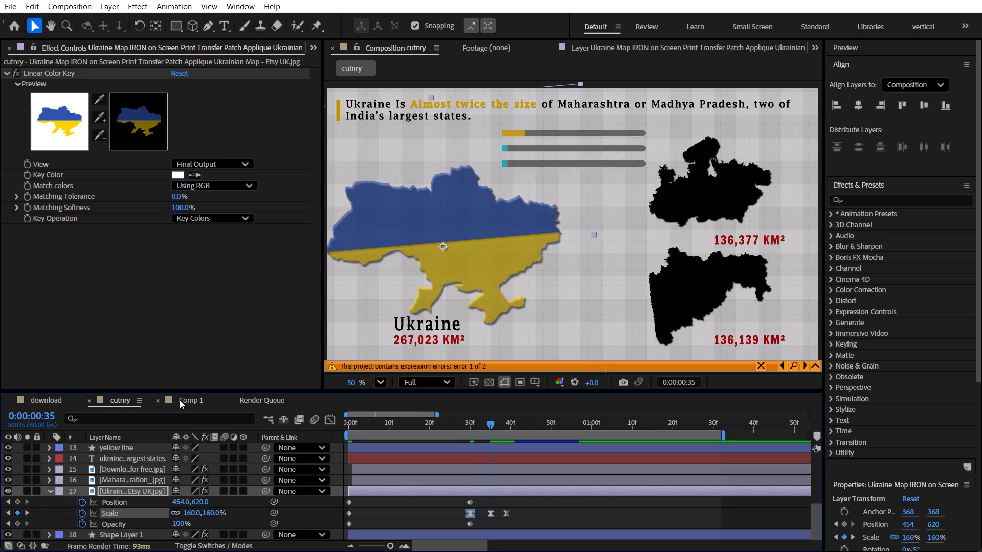
Switch to the Comp 1 composition and reveal the Ukraine map layer's keyframed properties.
{"action": "left_click", "coordinate": [180, 400]}
{"action": "scroll", "coordinate": [114, 504], "scroll_direction": "down", "scroll_amount": 7}
{"action": "scroll", "coordinate": [115, 513], "scroll_direction": "up", "scroll_amount": 1}
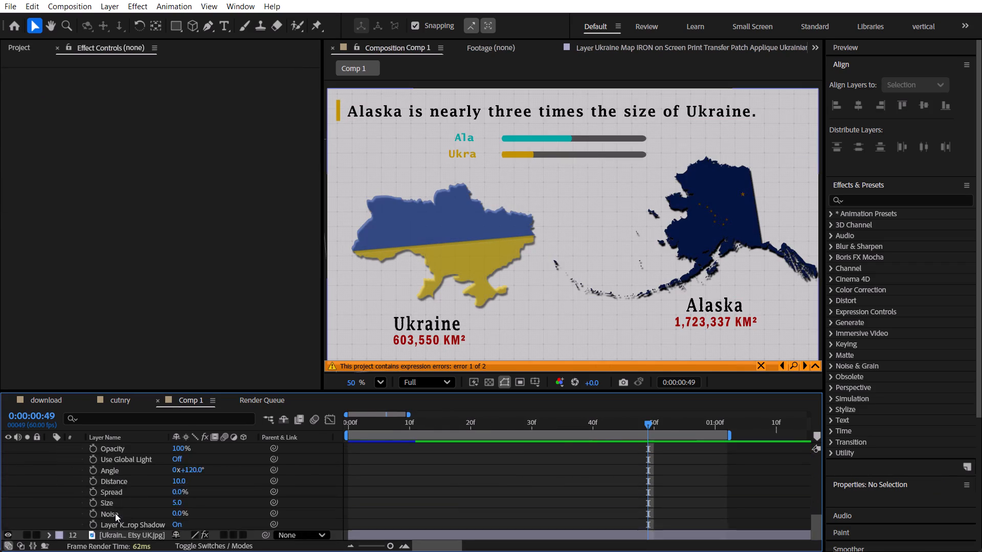
{"action": "scroll", "coordinate": [115, 513], "scroll_direction": "up", "scroll_amount": 6}
{"action": "key", "text": "u"}
{"action": "scroll", "coordinate": [117, 501], "scroll_direction": "down", "scroll_amount": 1}
{"action": "key", "text": "u"}
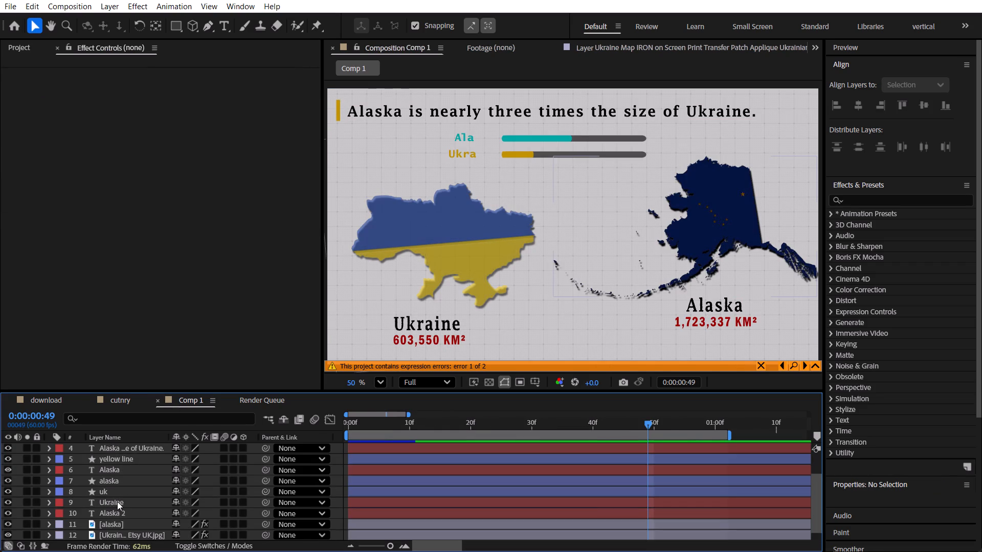
{"action": "scroll", "coordinate": [117, 501], "scroll_direction": "down", "scroll_amount": 4}
{"action": "left_click", "coordinate": [145, 519]}
{"action": "key", "text": "u"}
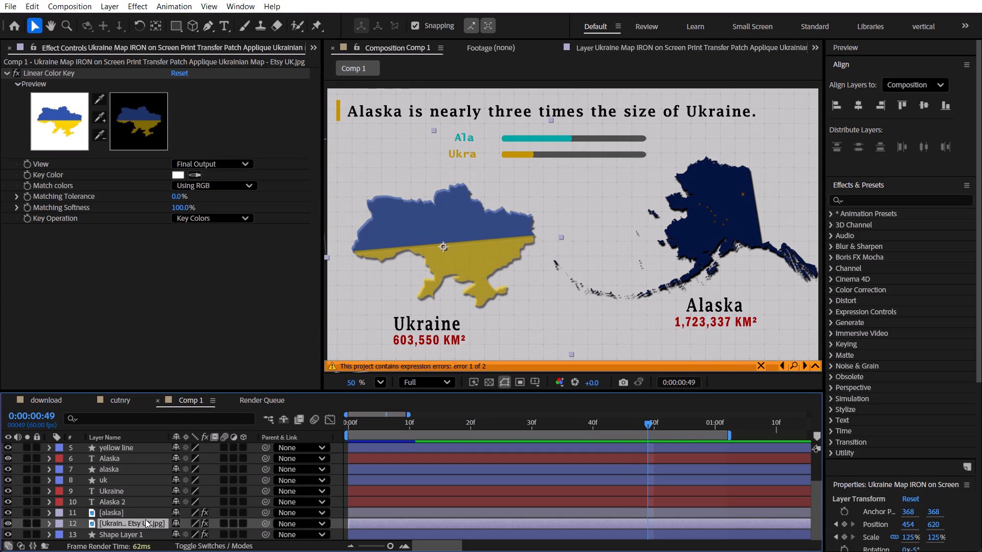
{"action": "scroll", "coordinate": [145, 519], "scroll_direction": "down", "scroll_amount": 4}
Set the Ukraine map layer's scale keyframe at 0:00:00:35 in Comp 1 to 130%.
{"action": "left_click", "coordinate": [7, 510]}
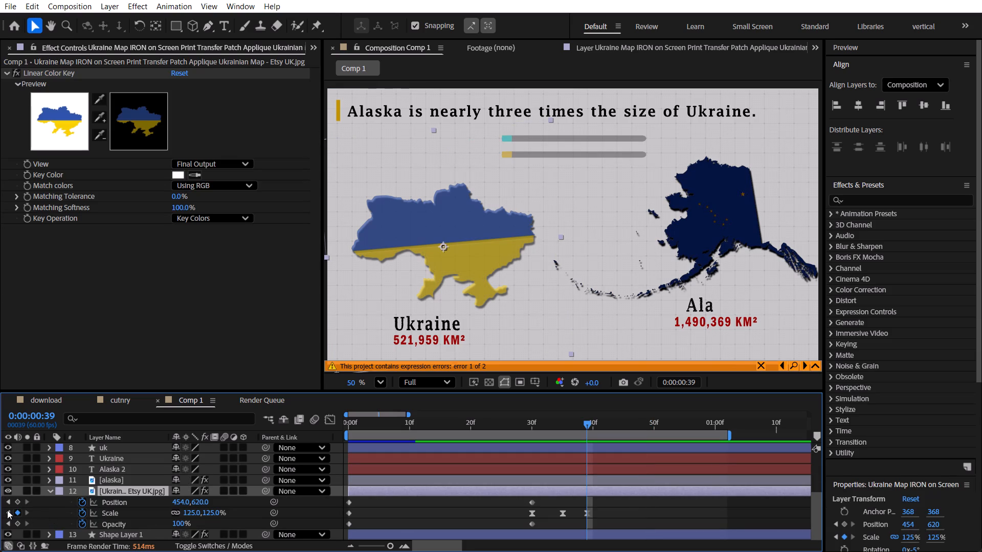
{"action": "left_click", "coordinate": [7, 510]}
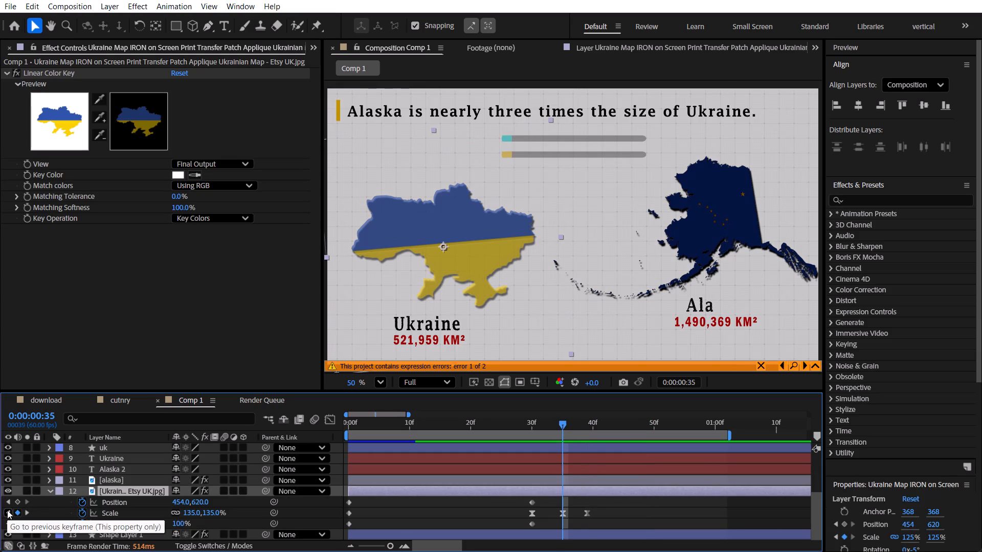
{"action": "left_click", "coordinate": [7, 510]}
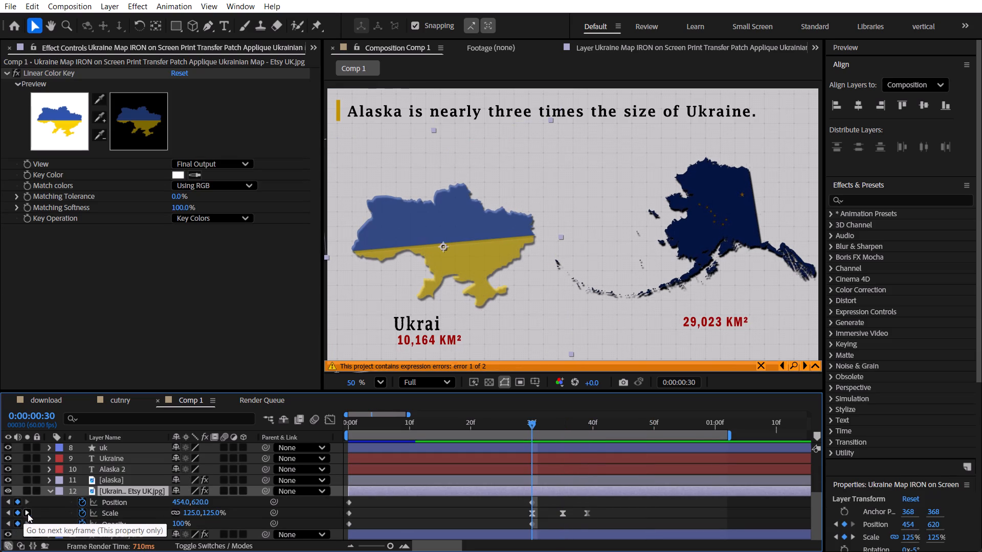
{"action": "left_click", "coordinate": [28, 514]}
{"action": "left_click", "coordinate": [237, 518]}
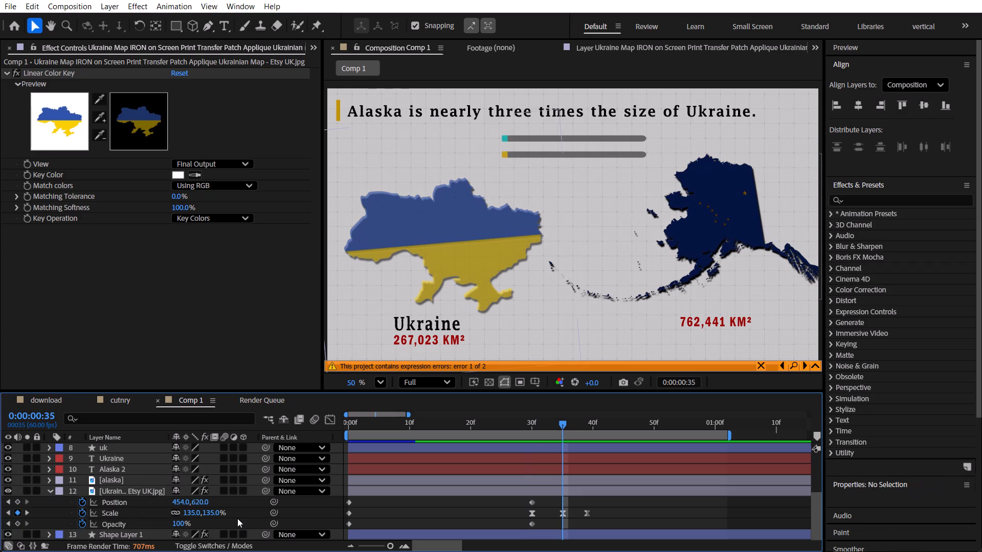
{"action": "left_click", "coordinate": [211, 516]}
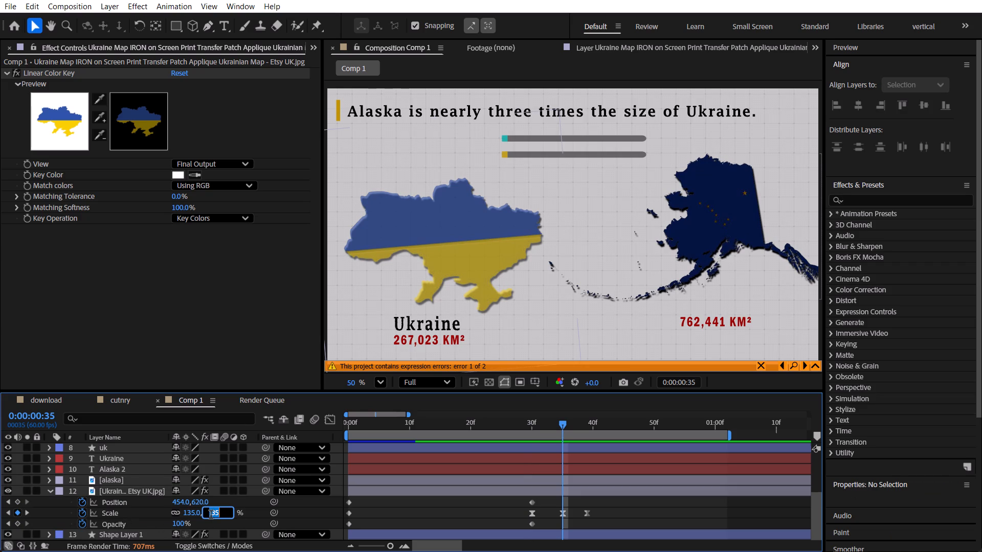
{"action": "key", "text": "1"}
{"action": "type", "text": "30"}
{"action": "key", "text": "Return"}
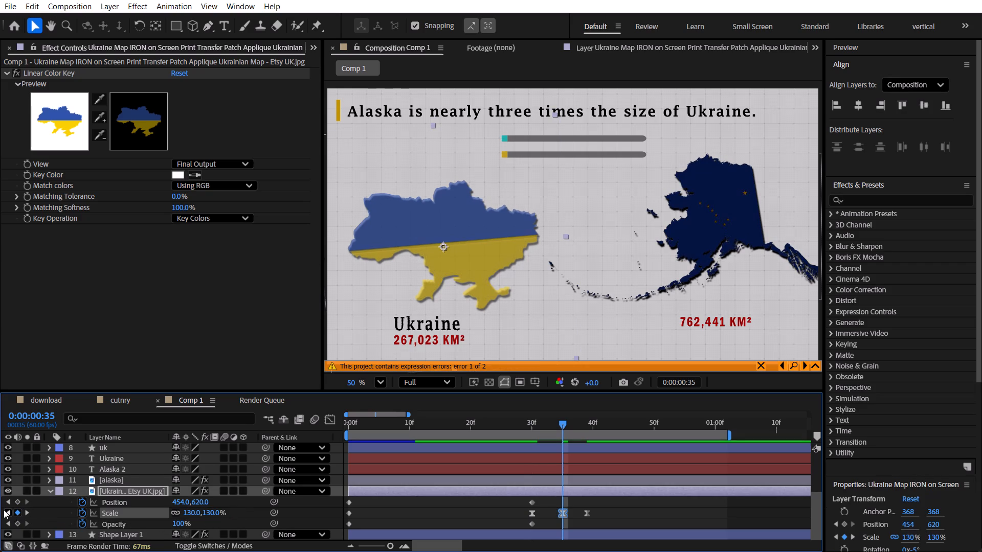
{"action": "left_click", "coordinate": [4, 510]}
{"action": "left_click", "coordinate": [24, 515]}
{"action": "left_click", "coordinate": [24, 515]}
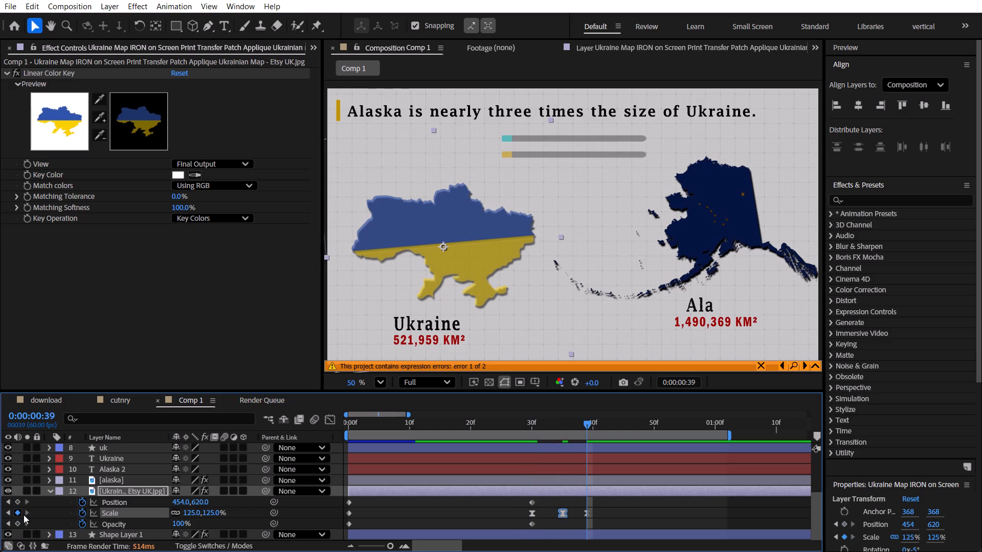
{"action": "left_click", "coordinate": [472, 527]}
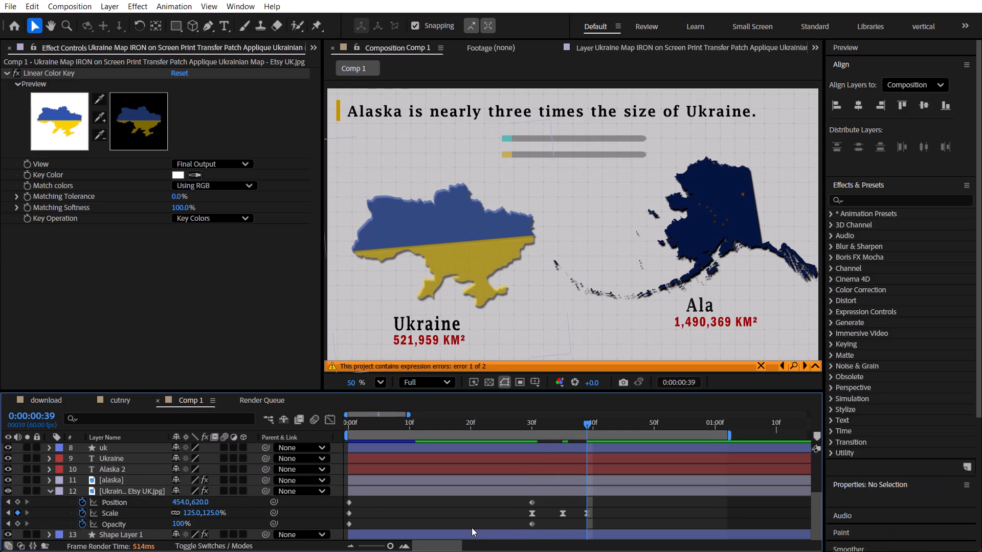
Save the project and collapse the revealed keyframe properties in Comp 1.
{"action": "key", "text": "ctrl+s"}
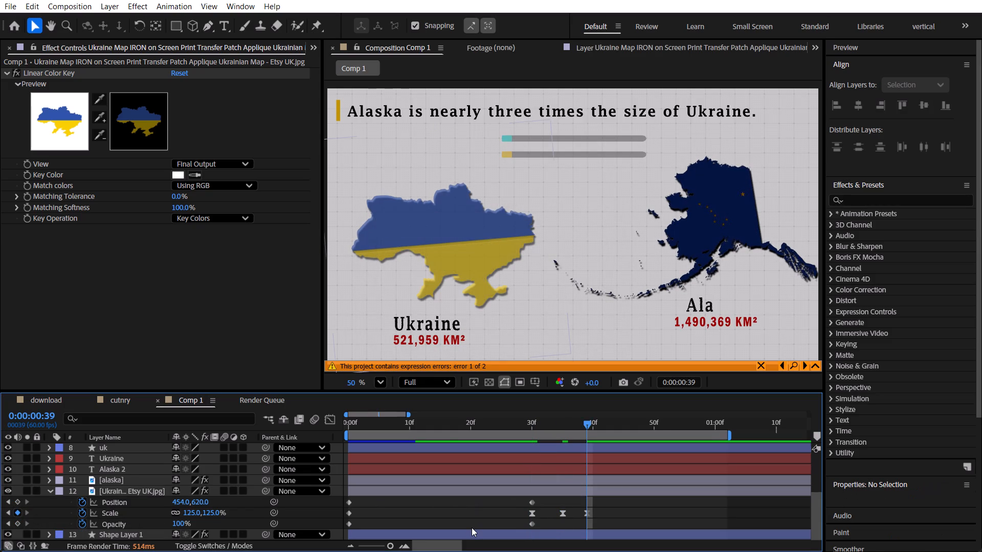
{"action": "key", "text": "u"}
{"action": "key", "text": "u"}
{"action": "key", "text": "u"}
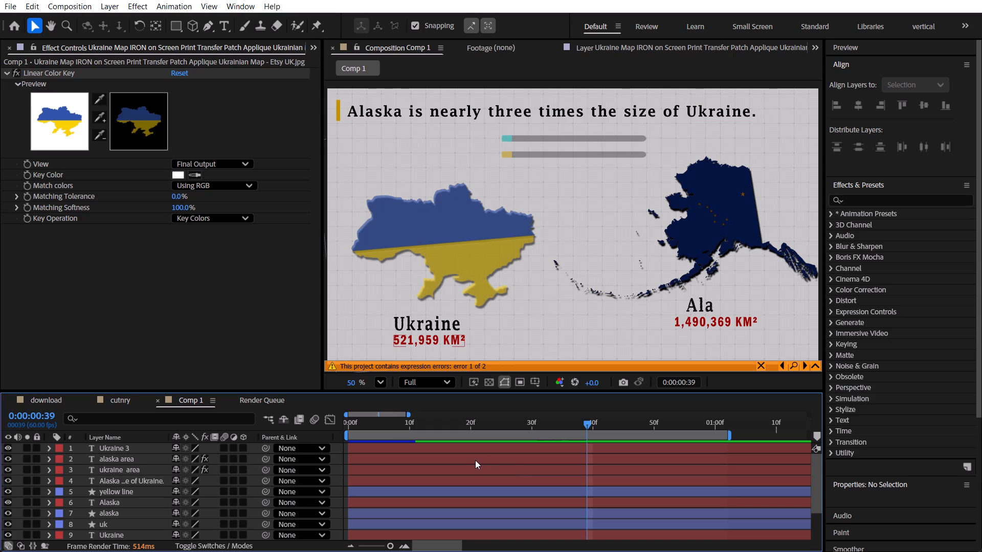
Return to the cutnry composition and add it to the Render Queue.
{"action": "left_click", "coordinate": [123, 406]}
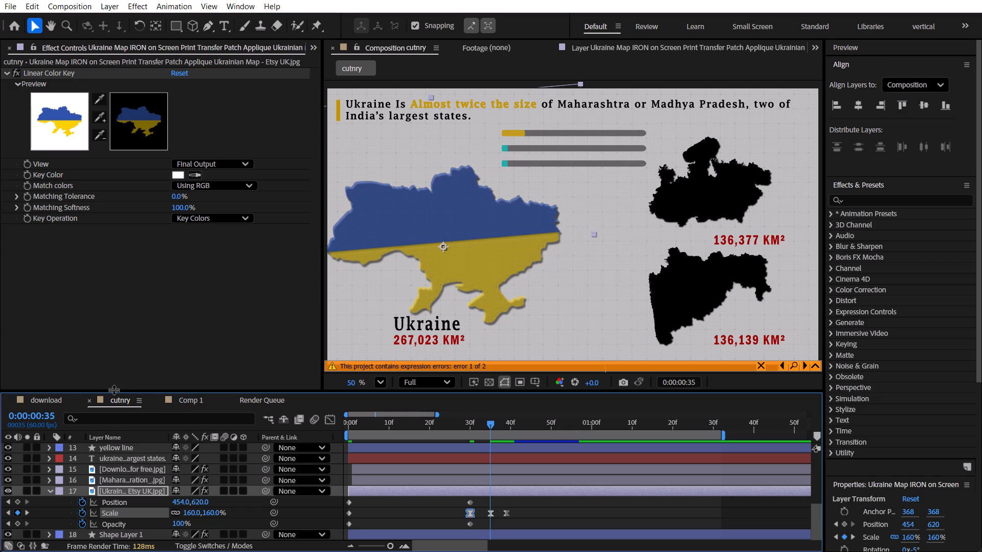
{"action": "left_click", "coordinate": [12, 8]}
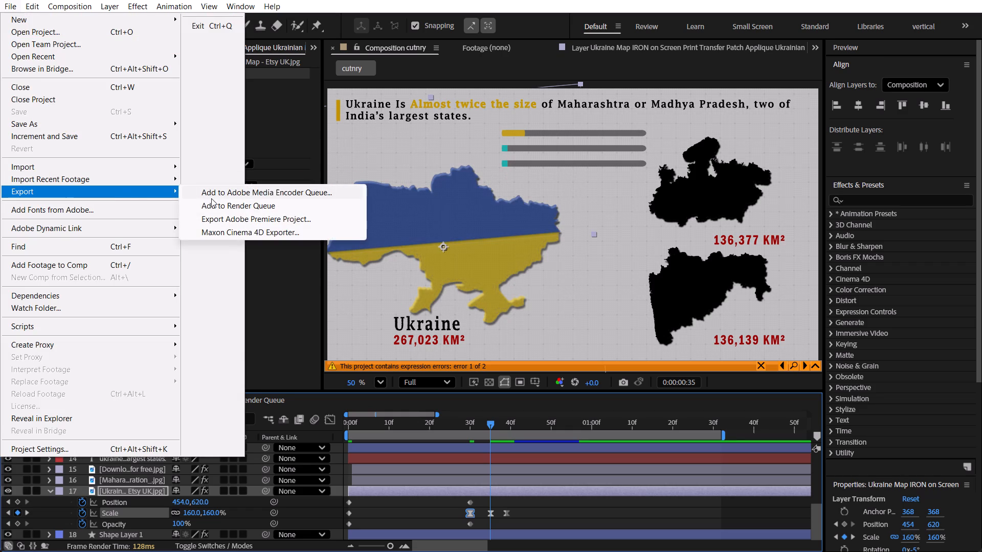
{"action": "left_click", "coordinate": [253, 209]}
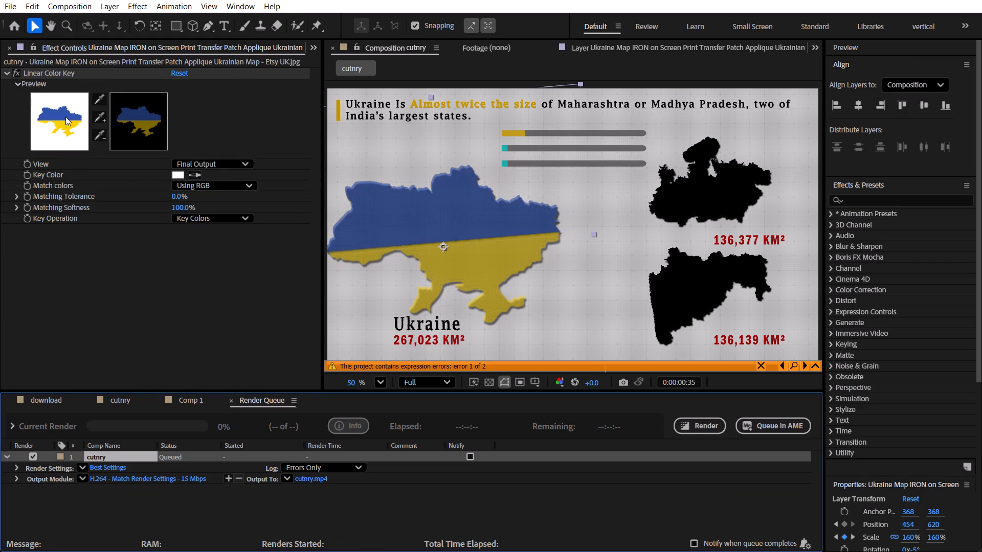
Add Comp 1 to the Render Queue and render both queued compositions, cutnry and Comp 1.
{"action": "left_click", "coordinate": [192, 397]}
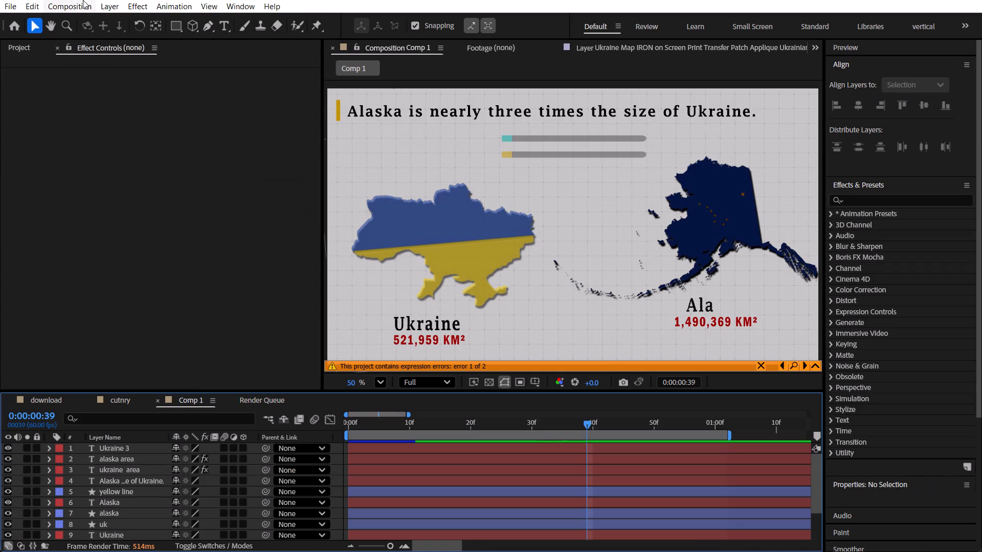
{"action": "left_click", "coordinate": [2, 6]}
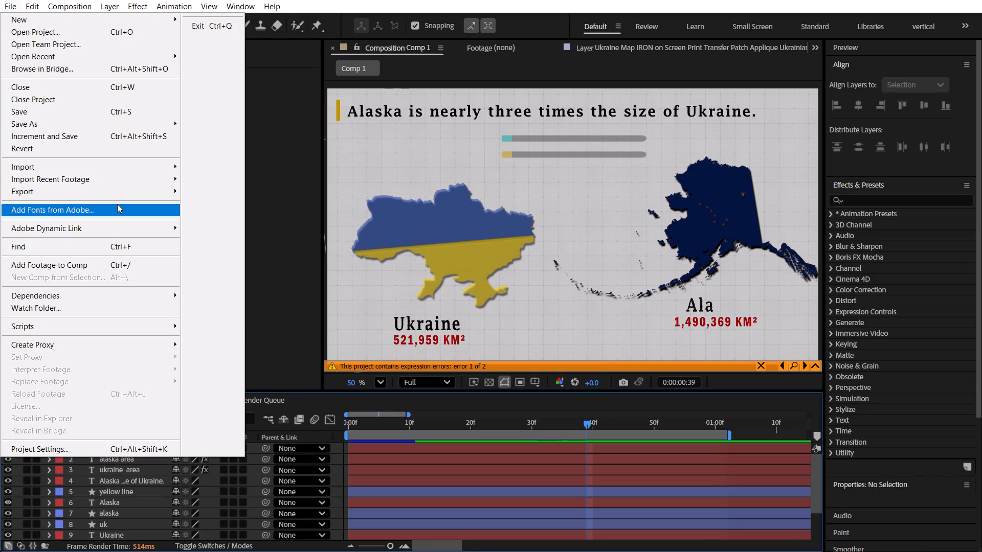
{"action": "left_click", "coordinate": [257, 206]}
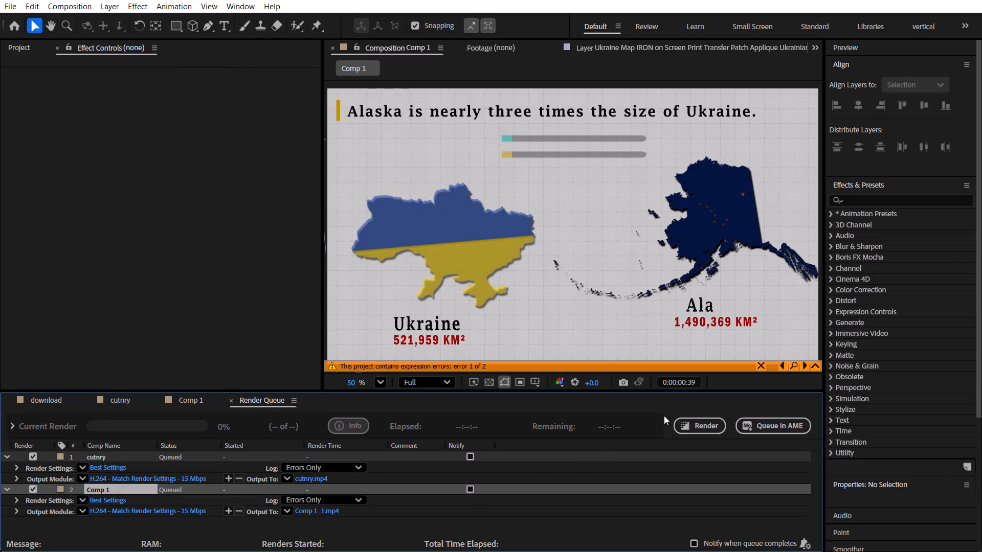
{"action": "left_click", "coordinate": [694, 430]}
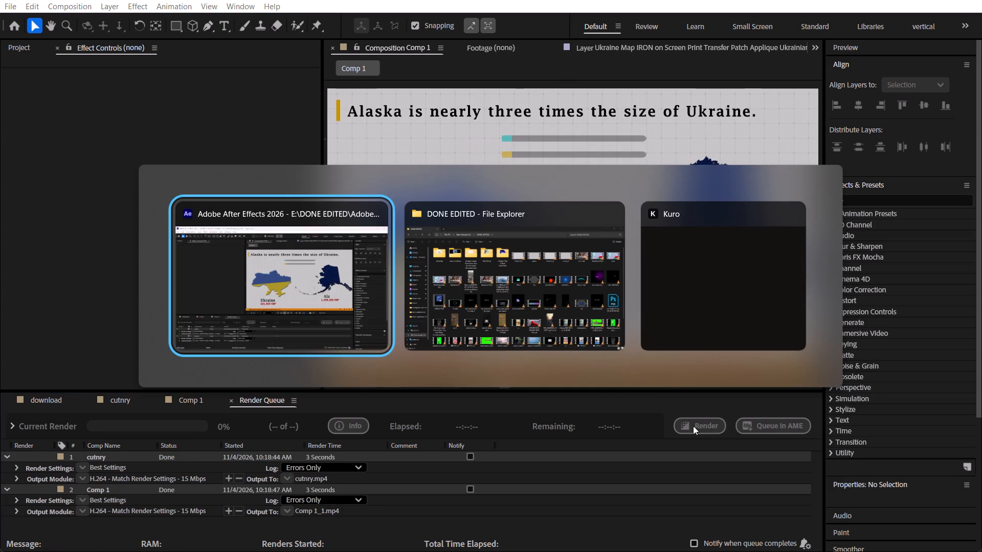
Switch to File Explorer and delete the Comp 1_2 and cutnry_1 videos from the DONE EDITED folder.
{"action": "left_click_drag", "start_coordinate": [722, 172], "coordinate": [722, 173]}
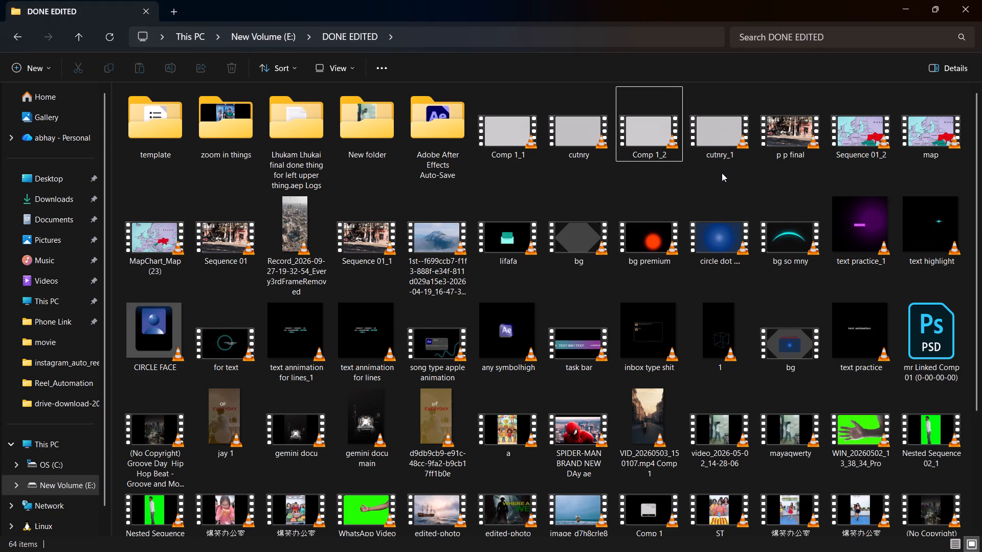
{"action": "left_click_drag", "start_coordinate": [722, 173], "coordinate": [658, 120]}
{"action": "key", "text": "Delete"}
{"action": "left_click", "coordinate": [624, 173]}
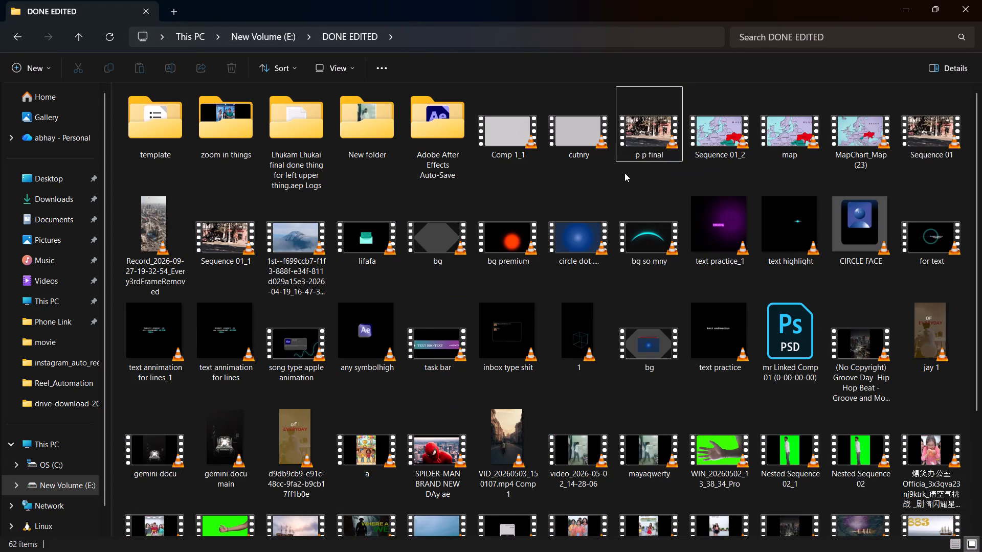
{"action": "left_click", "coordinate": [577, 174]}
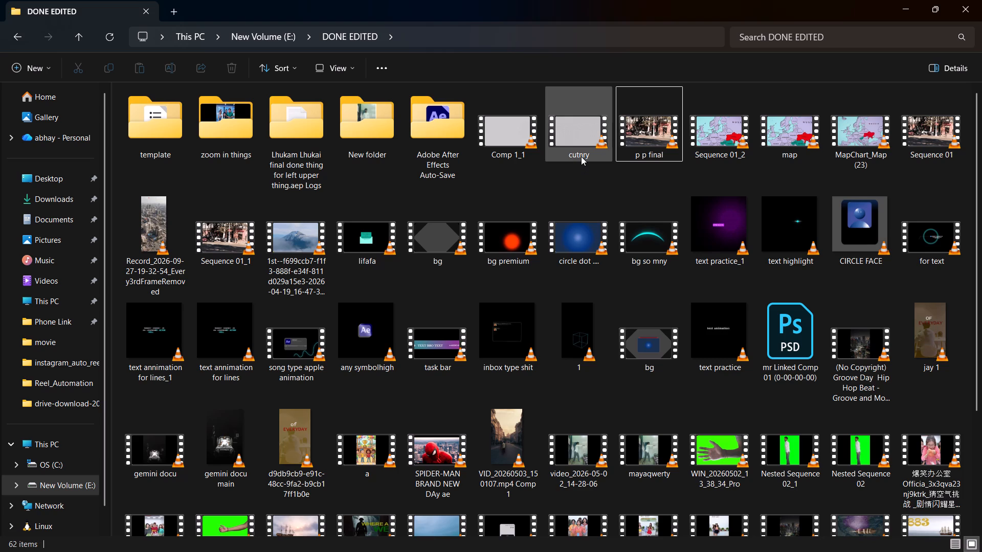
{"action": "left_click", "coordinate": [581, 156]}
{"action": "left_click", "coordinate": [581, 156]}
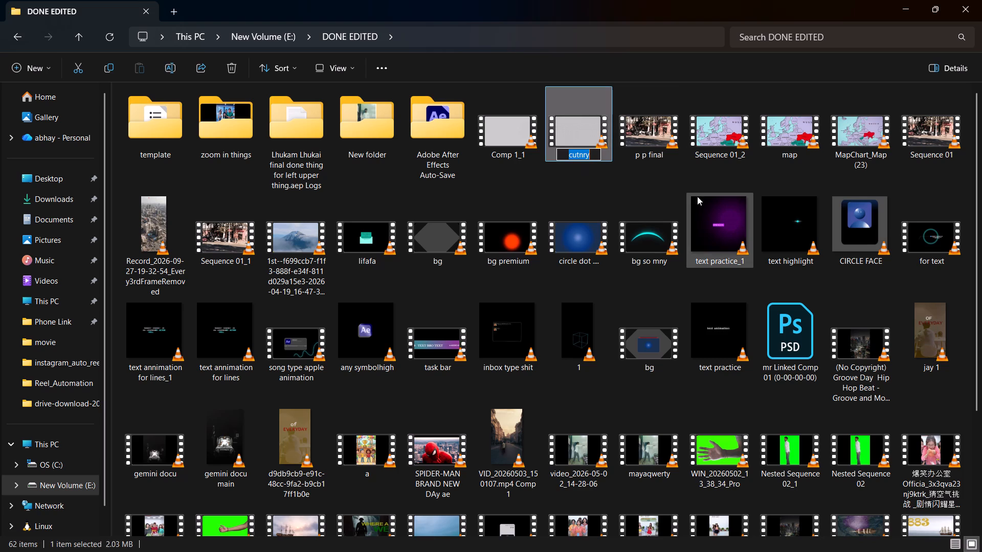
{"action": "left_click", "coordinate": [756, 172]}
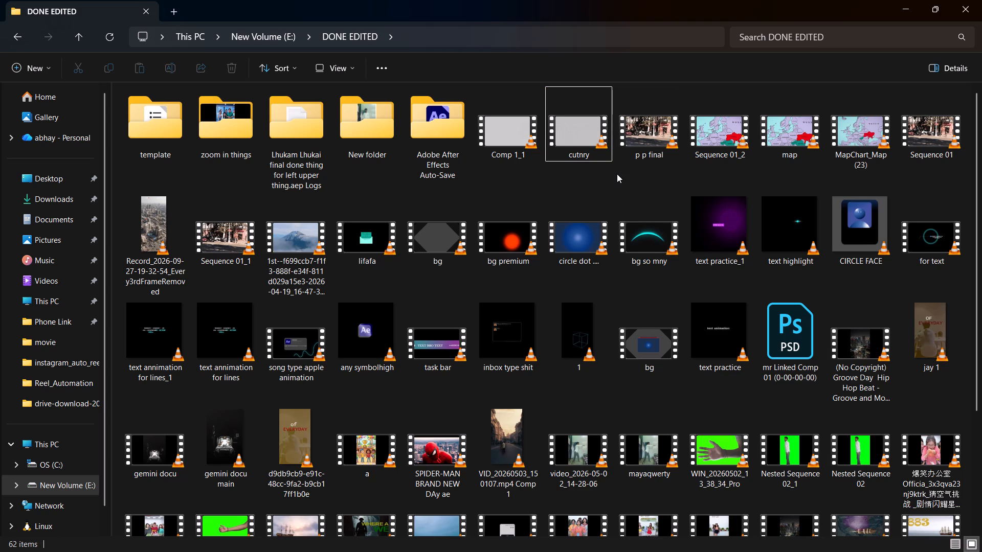
Close the DONE EDITED folder window and reorder the timeline so the Render Queue sits before the download composition.
{"action": "left_click", "coordinate": [974, 0]}
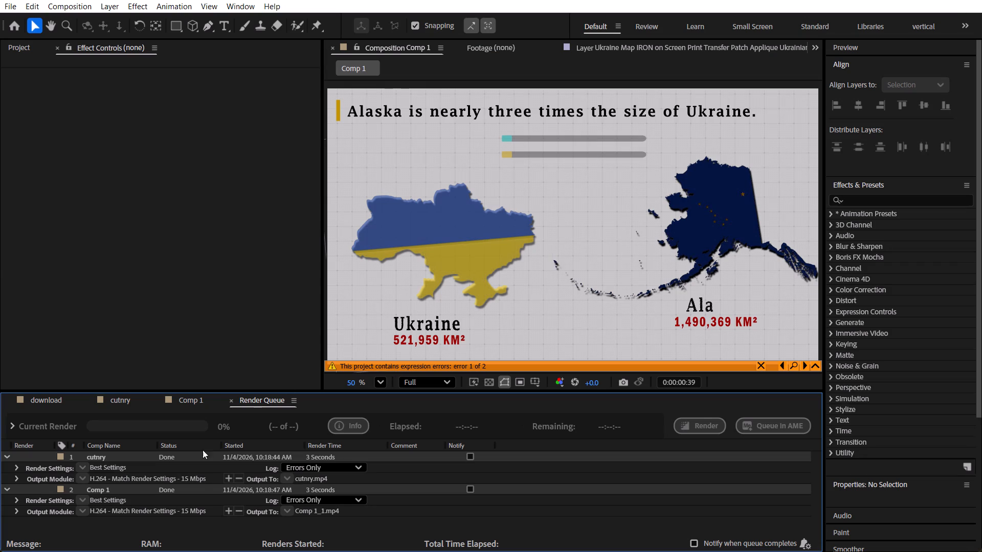
{"action": "scroll", "coordinate": [70, 398], "scroll_direction": "up", "scroll_amount": 4}
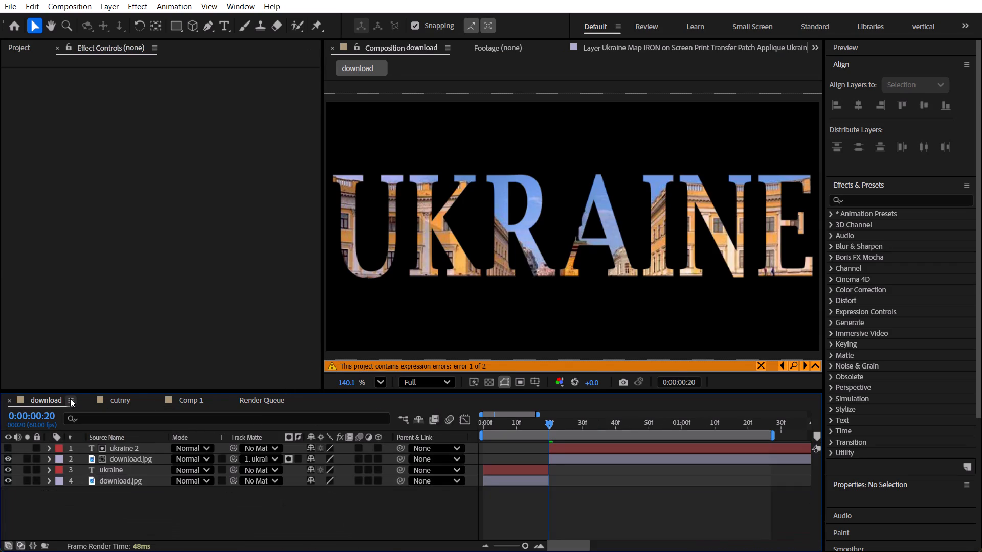
{"action": "scroll", "coordinate": [70, 398], "scroll_direction": "down", "scroll_amount": 1}
{"action": "scroll", "coordinate": [70, 398], "scroll_direction": "up", "scroll_amount": 1}
{"action": "left_click", "coordinate": [80, 513]}
{"action": "scroll", "coordinate": [131, 399], "scroll_direction": "down", "scroll_amount": 3}
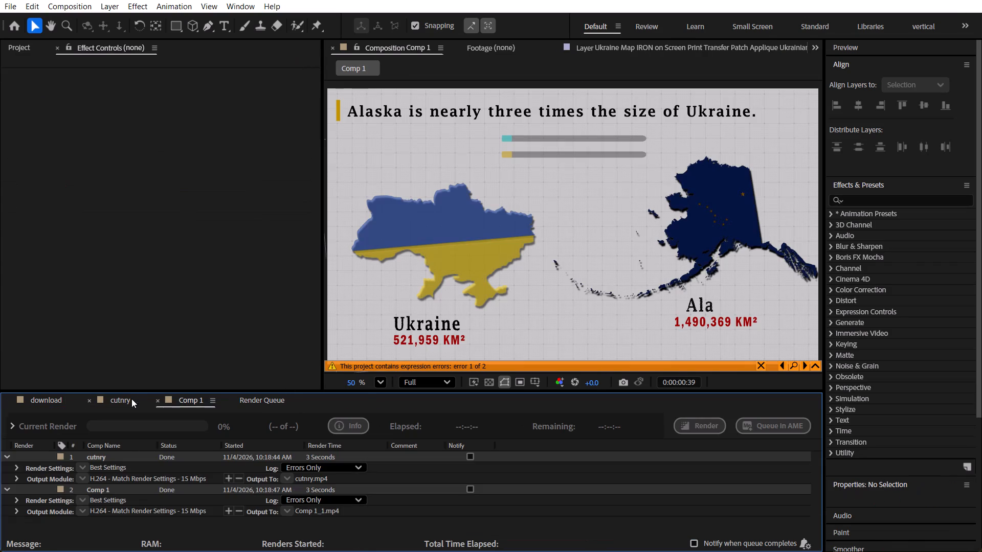
{"action": "scroll", "coordinate": [131, 399], "scroll_direction": "up", "scroll_amount": 2}
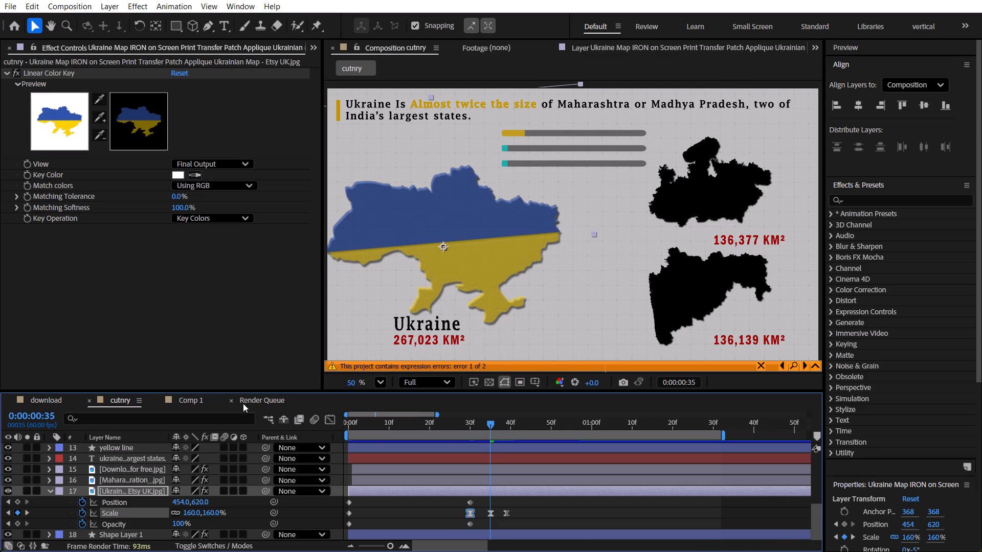
{"action": "left_click_drag", "start_coordinate": [259, 404], "coordinate": [0, 388]}
{"action": "left_click", "coordinate": [129, 403]}
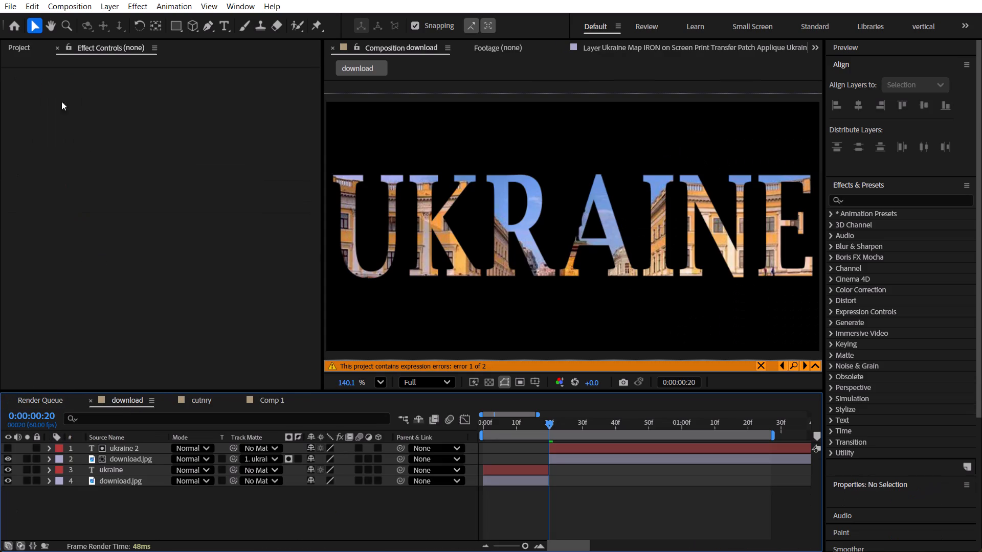
Move the Maharashtra, Madhya Pradesh and Ukraine map images into project folder 2.
{"action": "scroll", "coordinate": [45, 51], "scroll_direction": "up", "scroll_amount": 1}
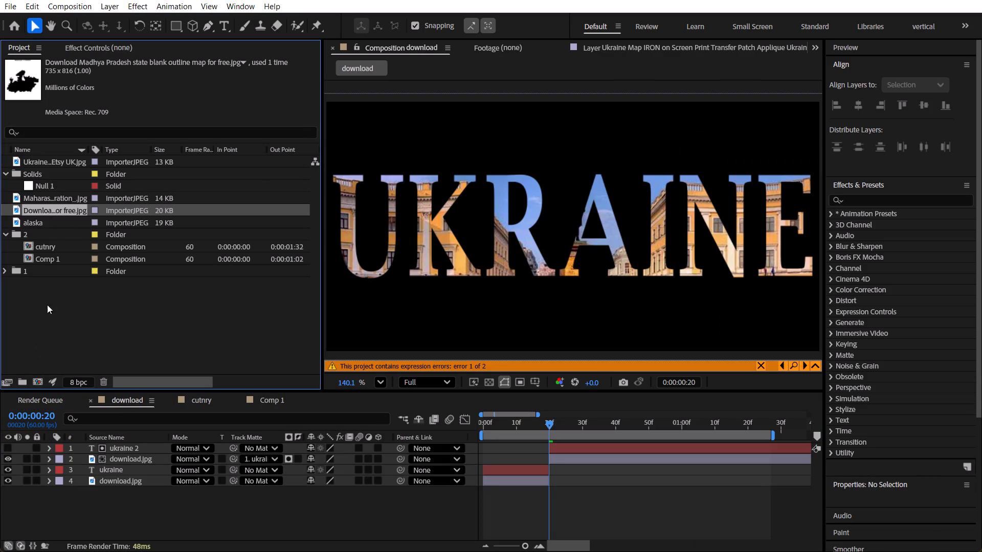
{"action": "left_click", "coordinate": [57, 323]}
{"action": "left_click", "coordinate": [45, 207]}
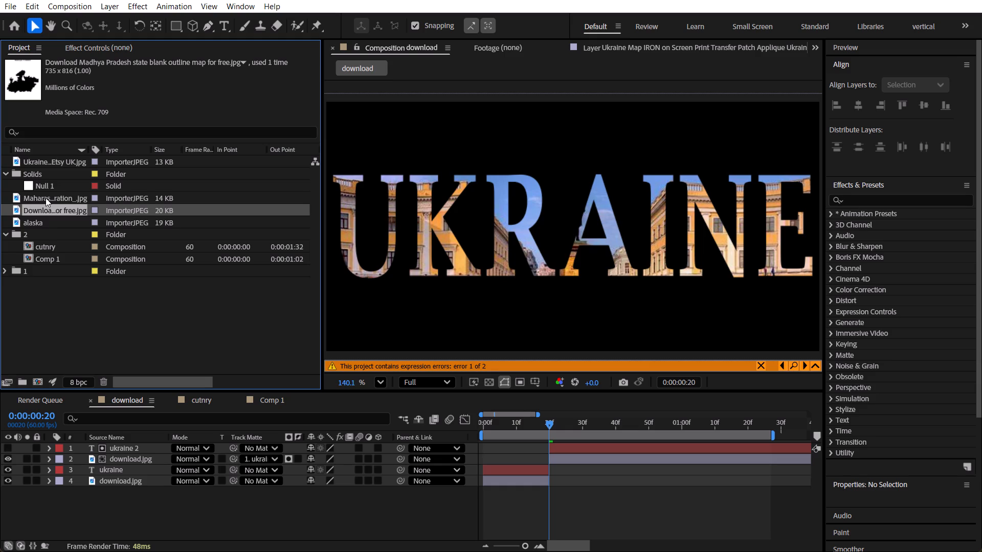
{"action": "left_click", "coordinate": [46, 198], "text": "shift"}
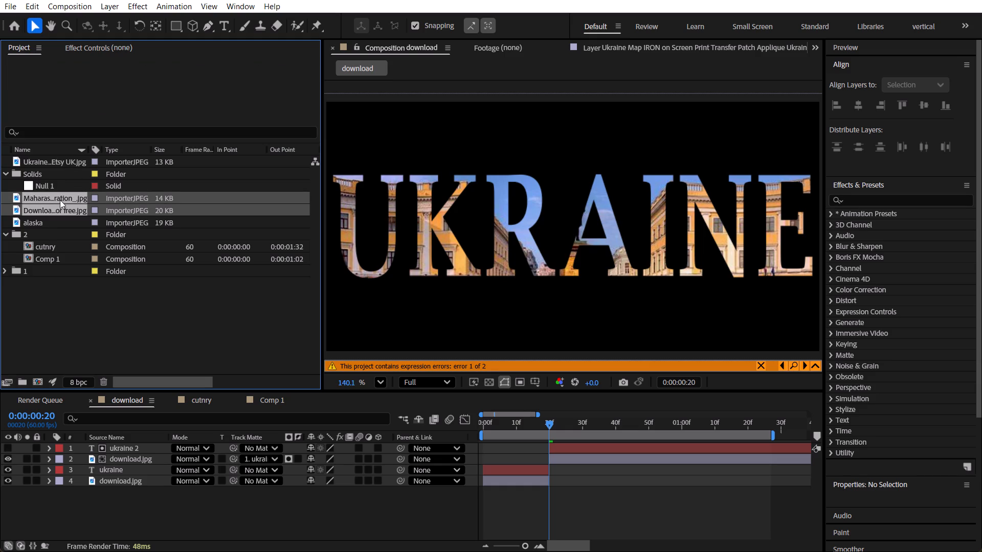
{"action": "left_click_drag", "start_coordinate": [51, 199], "coordinate": [55, 241]}
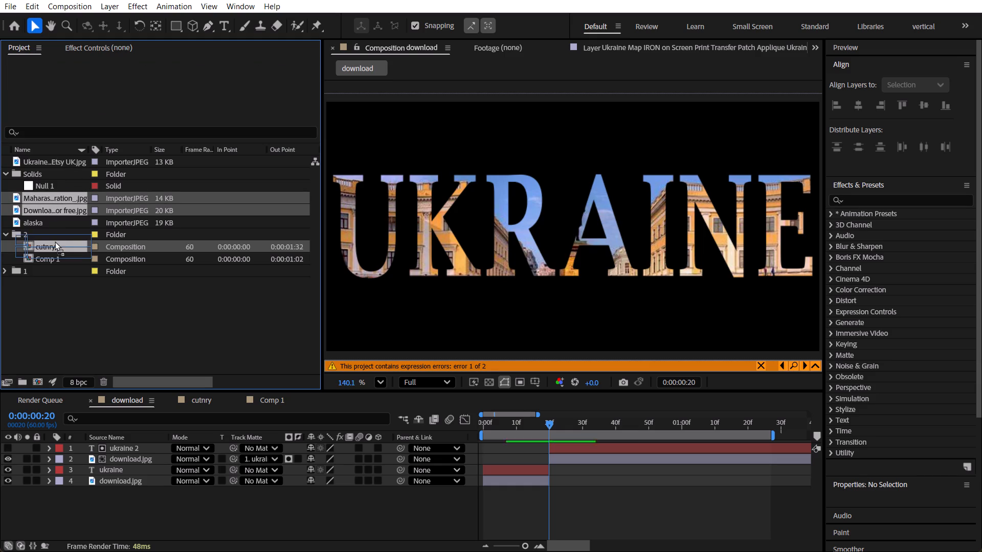
{"action": "left_click_drag", "start_coordinate": [55, 241], "coordinate": [48, 236]}
{"action": "left_click_drag", "start_coordinate": [64, 163], "coordinate": [62, 225]}
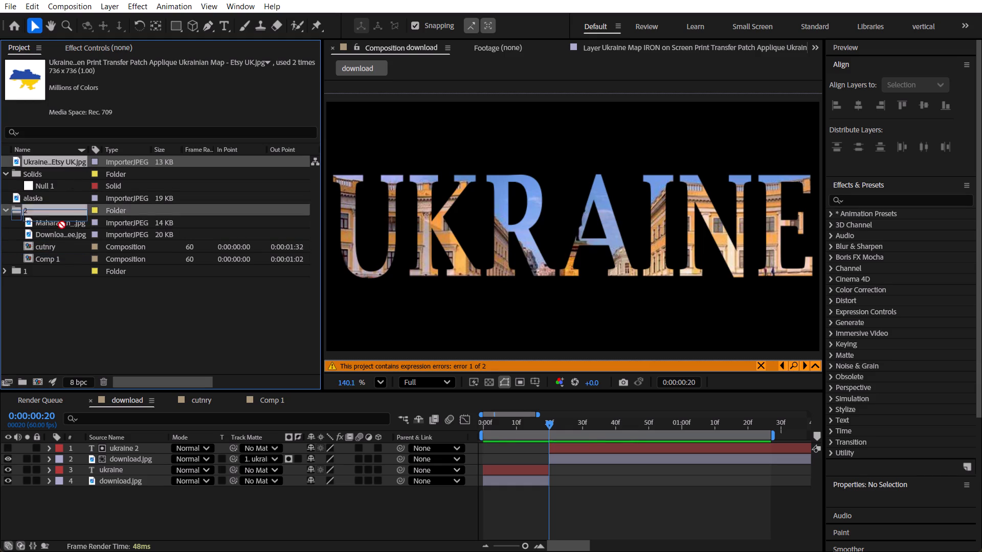
{"action": "left_click_drag", "start_coordinate": [62, 225], "coordinate": [44, 213]}
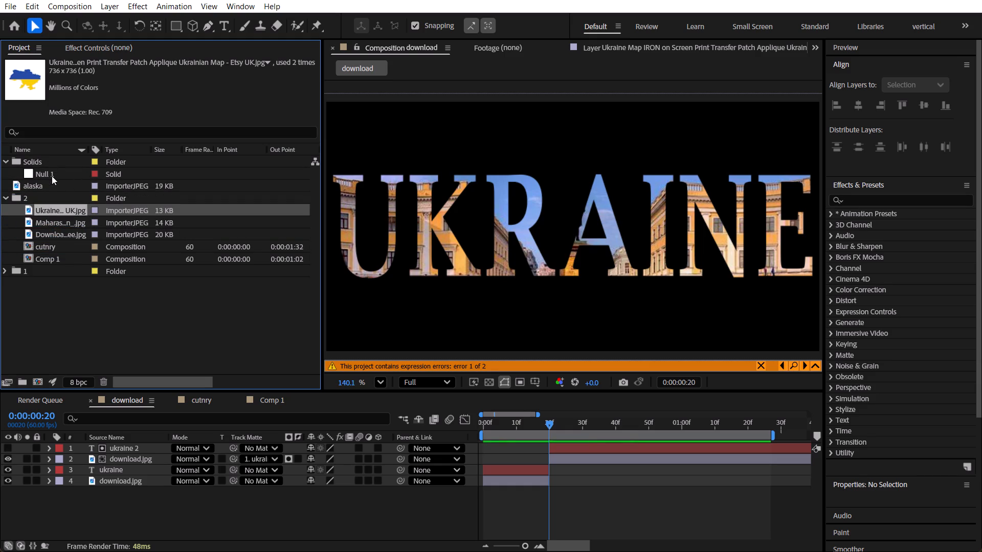
Inspect the Null 1 solid, check the compositions' layers, and delete the Solids folder with its contents from the project.
{"action": "left_click", "coordinate": [52, 175]}
{"action": "double_click", "coordinate": [52, 175]}
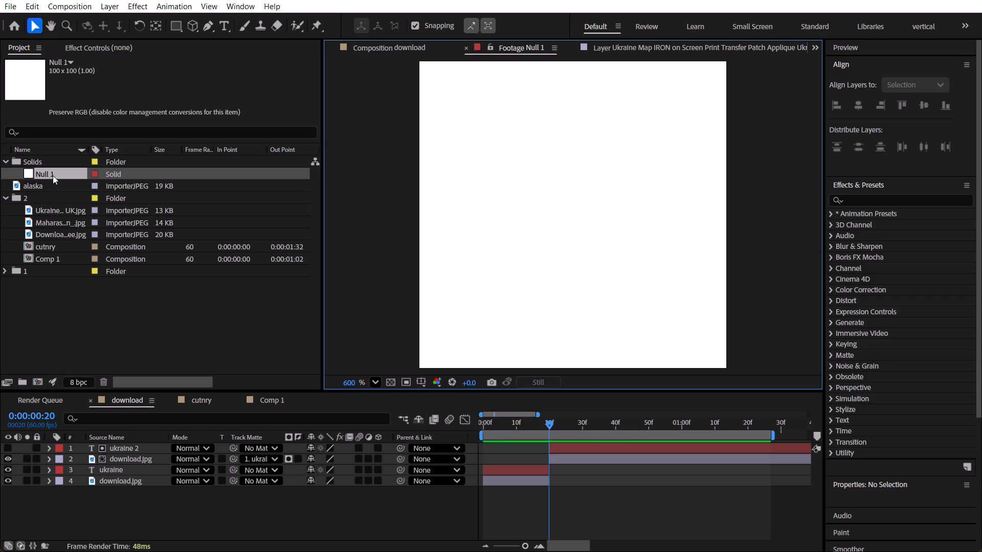
{"action": "scroll", "coordinate": [187, 404], "scroll_direction": "down", "scroll_amount": 1}
{"action": "scroll", "coordinate": [187, 403], "scroll_direction": "up", "scroll_amount": 2}
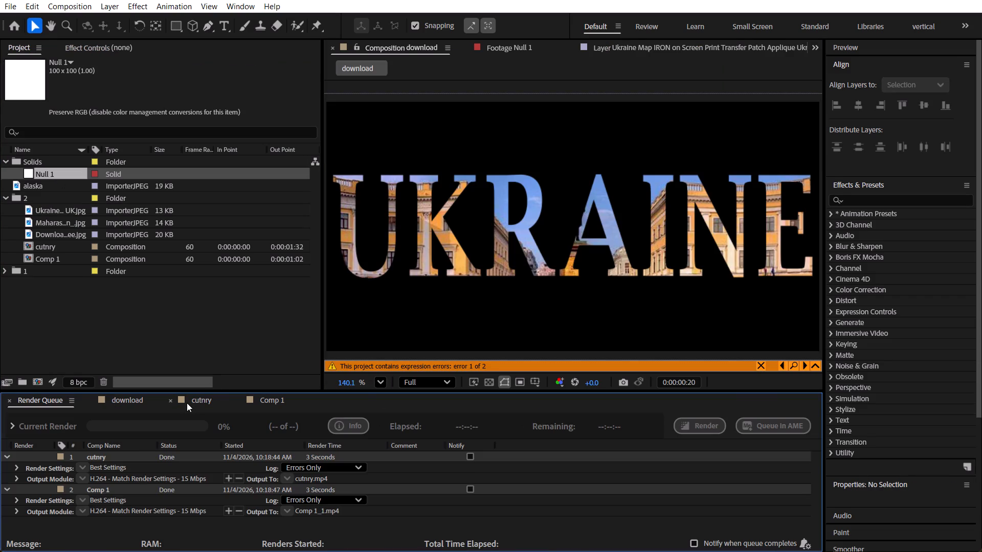
{"action": "scroll", "coordinate": [187, 403], "scroll_direction": "up", "scroll_amount": 1}
{"action": "scroll", "coordinate": [187, 403], "scroll_direction": "down", "scroll_amount": 3}
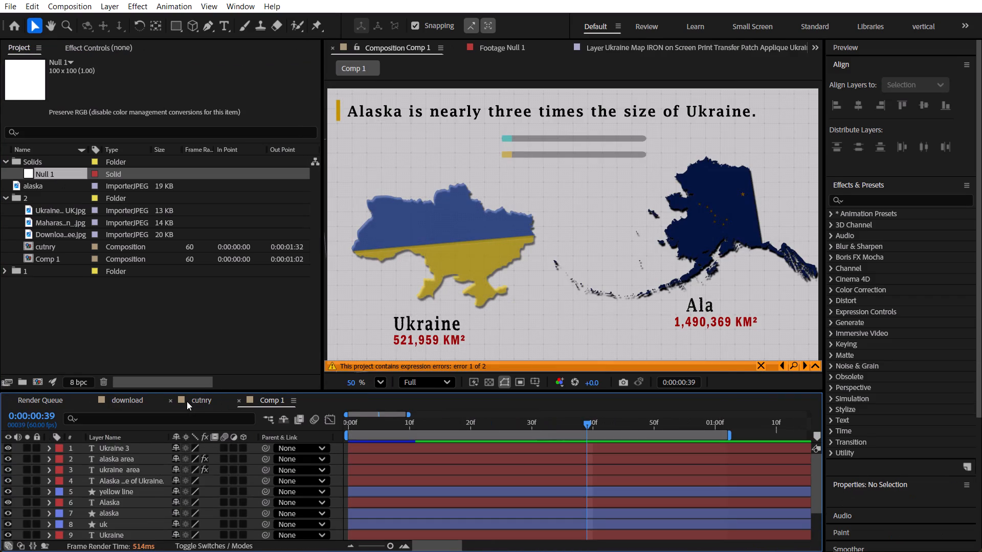
{"action": "scroll", "coordinate": [90, 504], "scroll_direction": "down", "scroll_amount": 4}
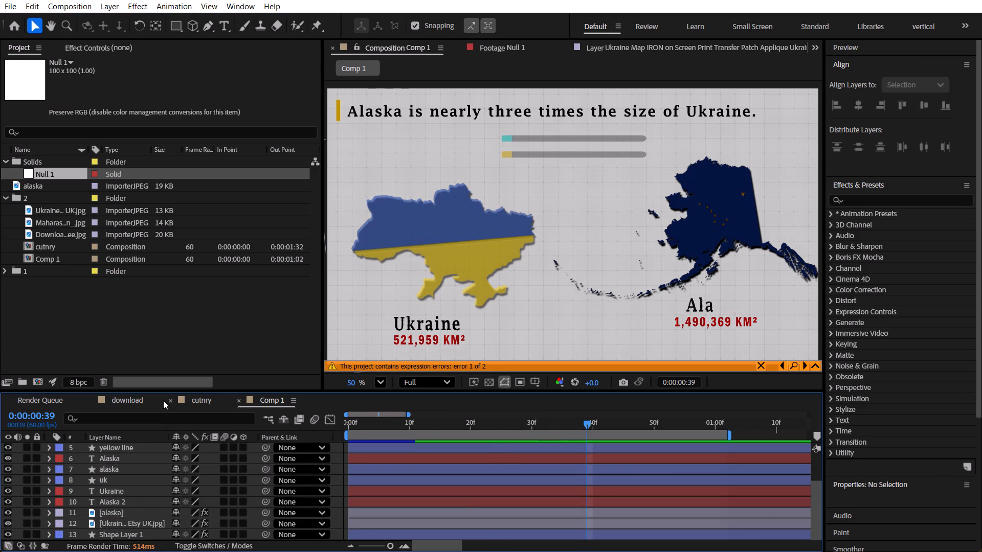
{"action": "scroll", "coordinate": [163, 400], "scroll_direction": "up", "scroll_amount": 2}
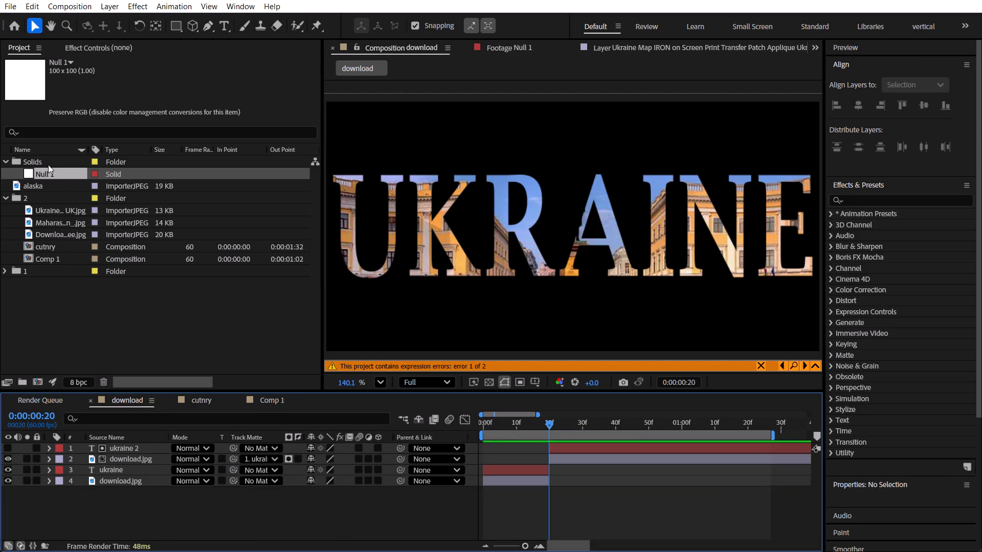
{"action": "left_click", "coordinate": [44, 160]}
{"action": "key", "text": "Delete"}
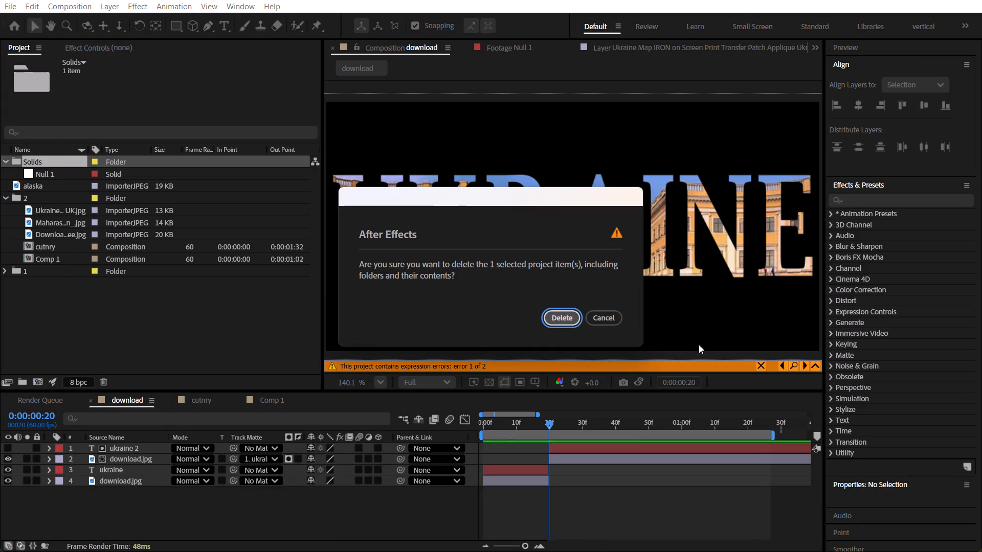
{"action": "left_click", "coordinate": [561, 316]}
Scrub through the cutnry and Comp 1 animations to check their maps, bars and text.
{"action": "left_click", "coordinate": [146, 529]}
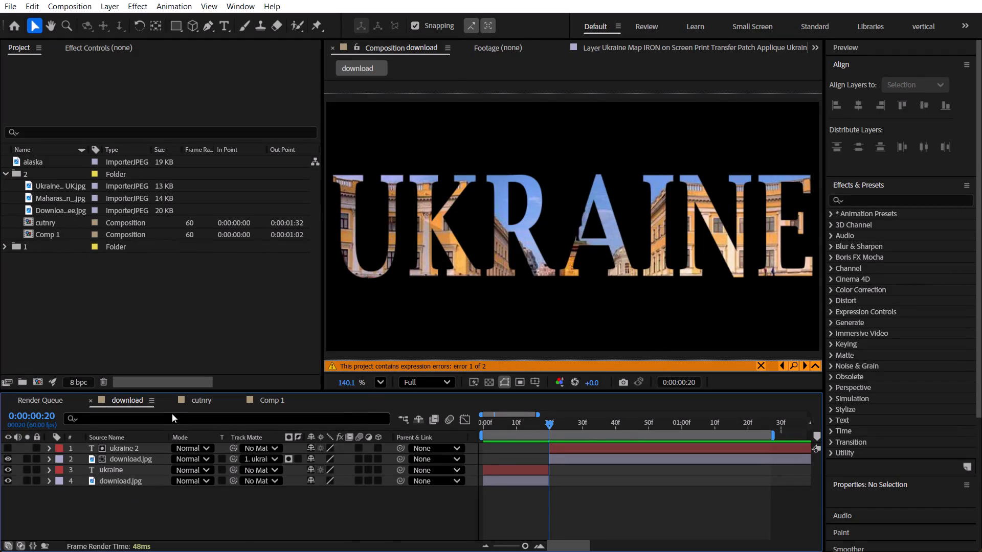
{"action": "scroll", "coordinate": [188, 404], "scroll_direction": "down", "scroll_amount": 1}
{"action": "left_click_drag", "start_coordinate": [423, 422], "coordinate": [403, 424]}
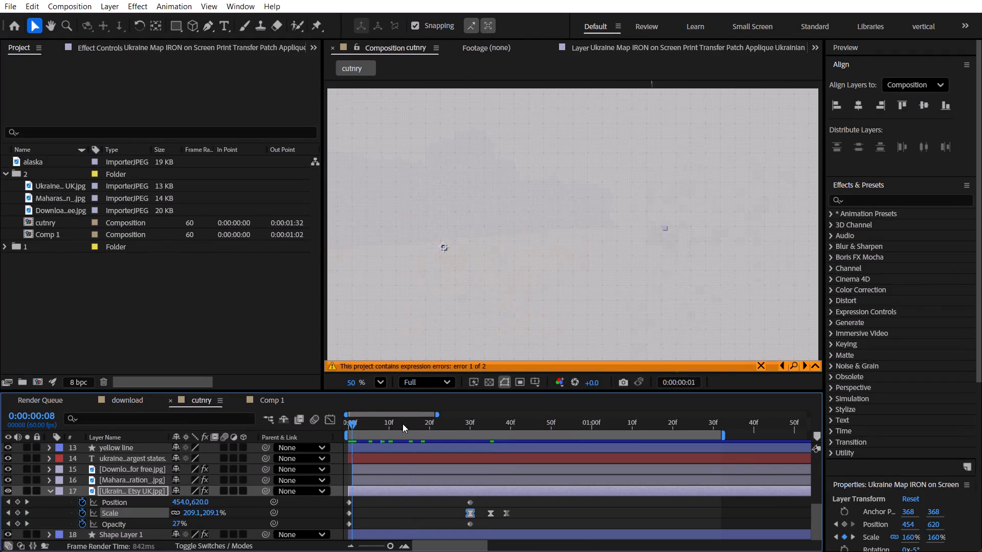
{"action": "left_click_drag", "start_coordinate": [403, 424], "coordinate": [678, 415]}
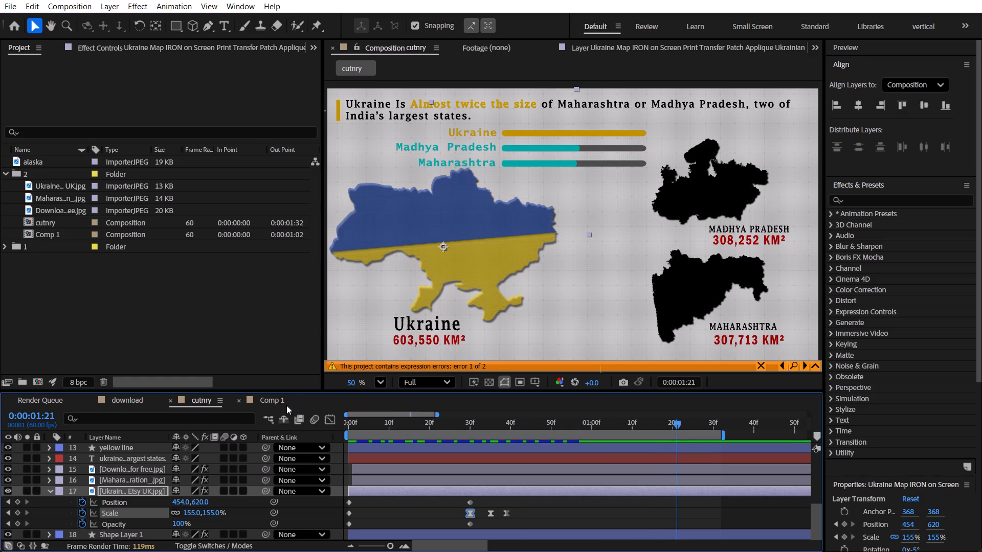
{"action": "scroll", "coordinate": [286, 405], "scroll_direction": "down", "scroll_amount": 1}
{"action": "left_click_drag", "start_coordinate": [386, 426], "coordinate": [439, 424]}
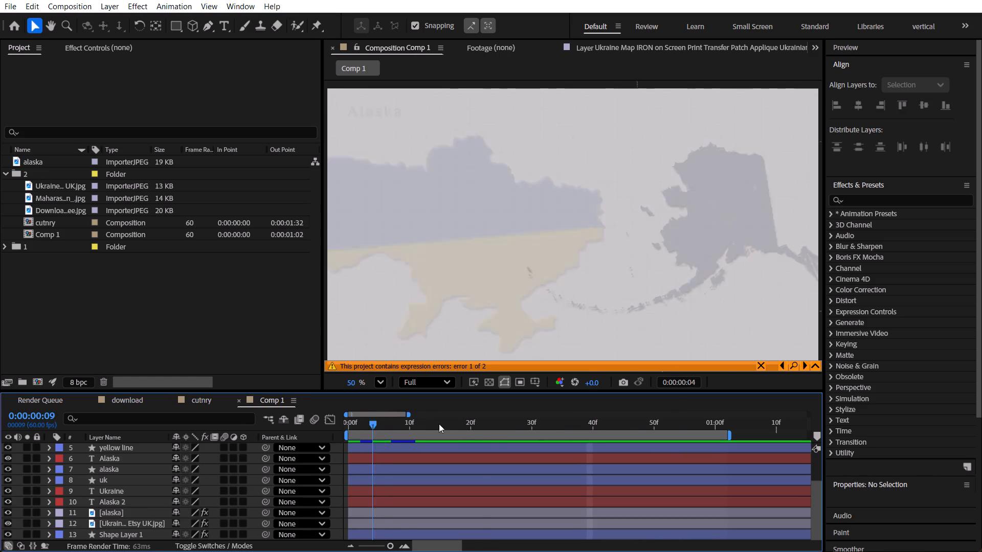
{"action": "left_click_drag", "start_coordinate": [439, 424], "coordinate": [425, 425]}
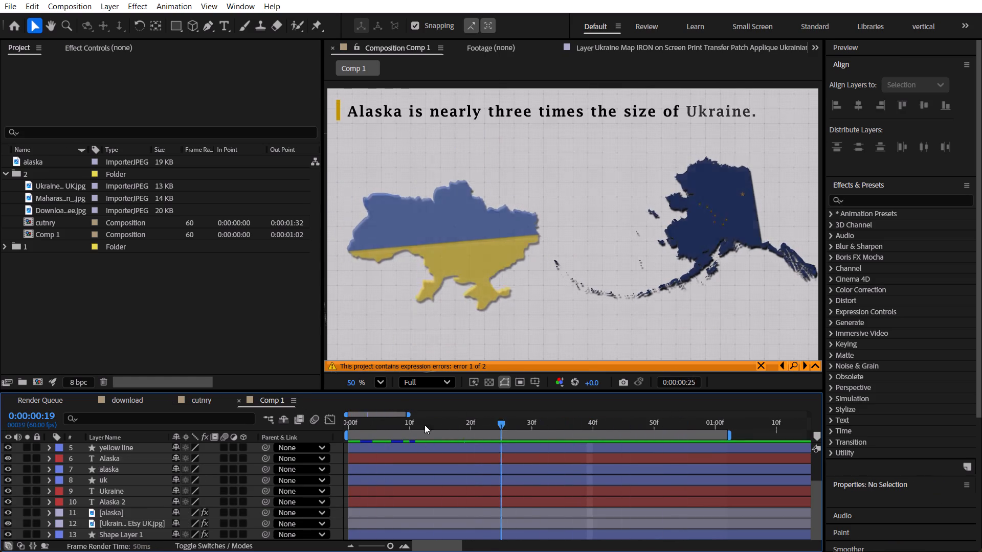
{"action": "left_click_drag", "start_coordinate": [425, 425], "coordinate": [290, 424]}
Move the alaska image into project folder 2 and collapse that folder.
{"action": "left_click", "coordinate": [77, 277]}
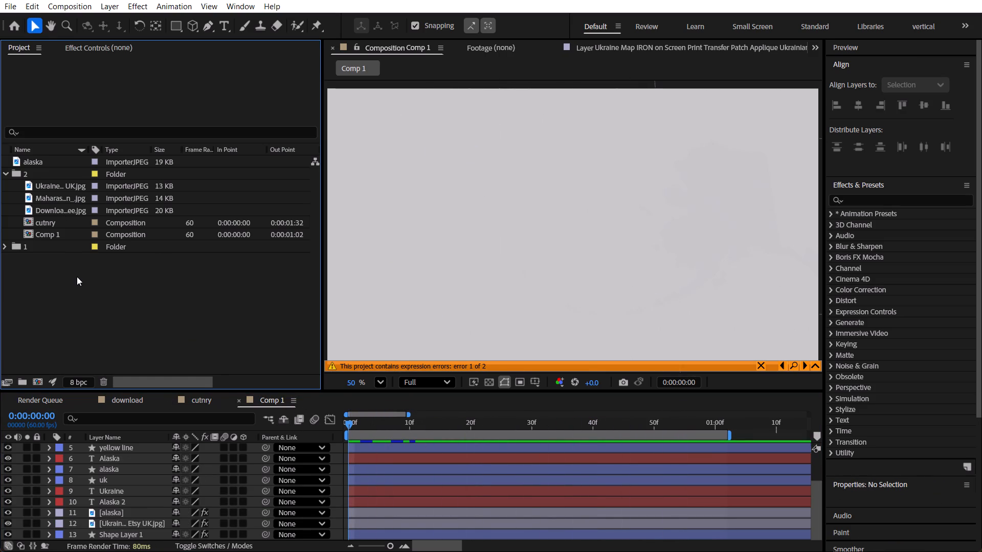
{"action": "left_click_drag", "start_coordinate": [61, 159], "coordinate": [57, 172]}
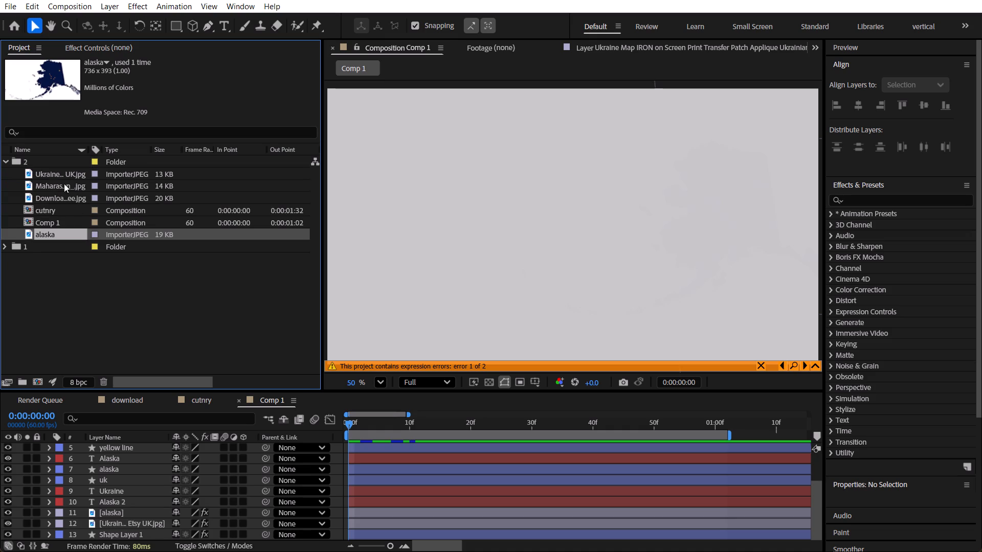
{"action": "left_click", "coordinate": [92, 277]}
{"action": "left_click", "coordinate": [5, 162]}
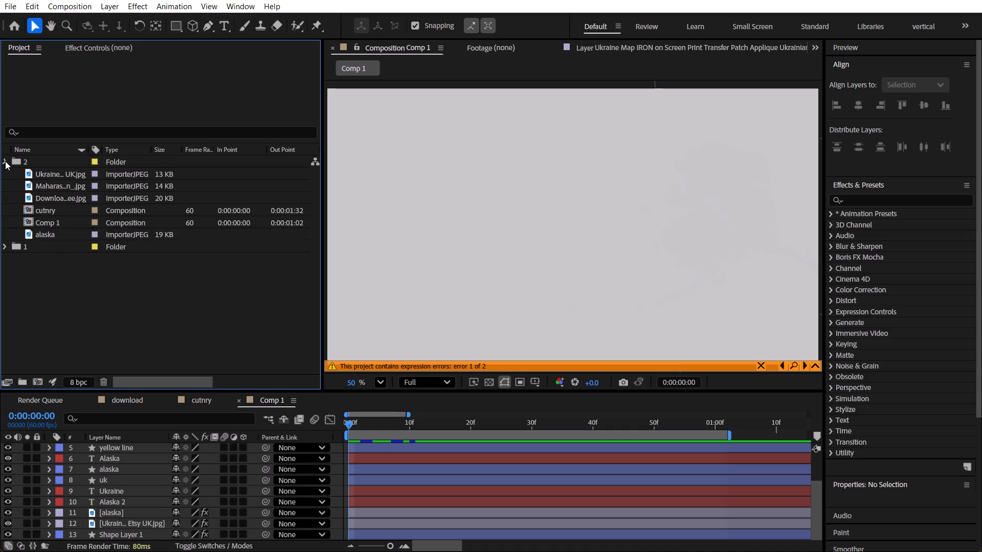
Create a new 1920 x 1080 composition at 60 fps with a 10-second duration and black background.
{"action": "left_click", "coordinate": [97, 237]}
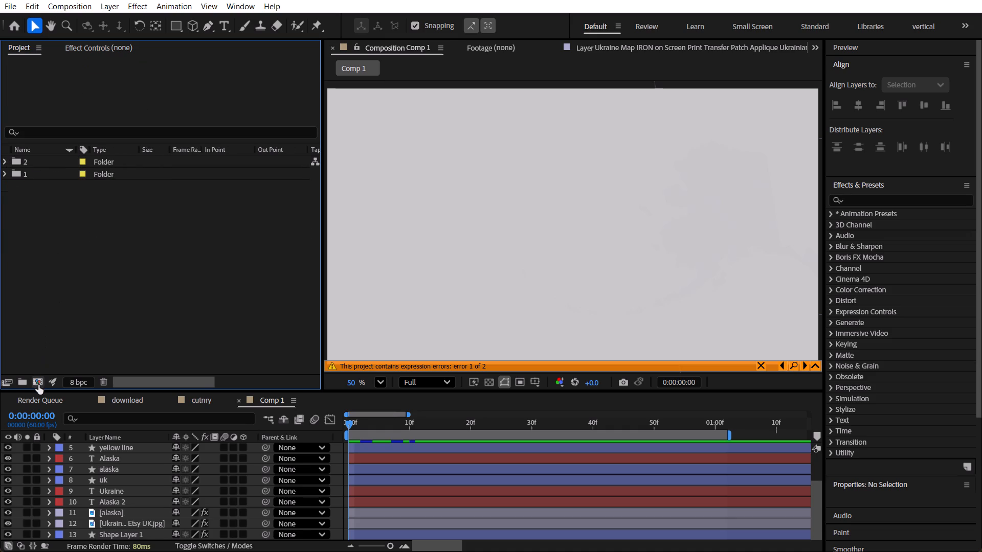
{"action": "left_click", "coordinate": [38, 385]}
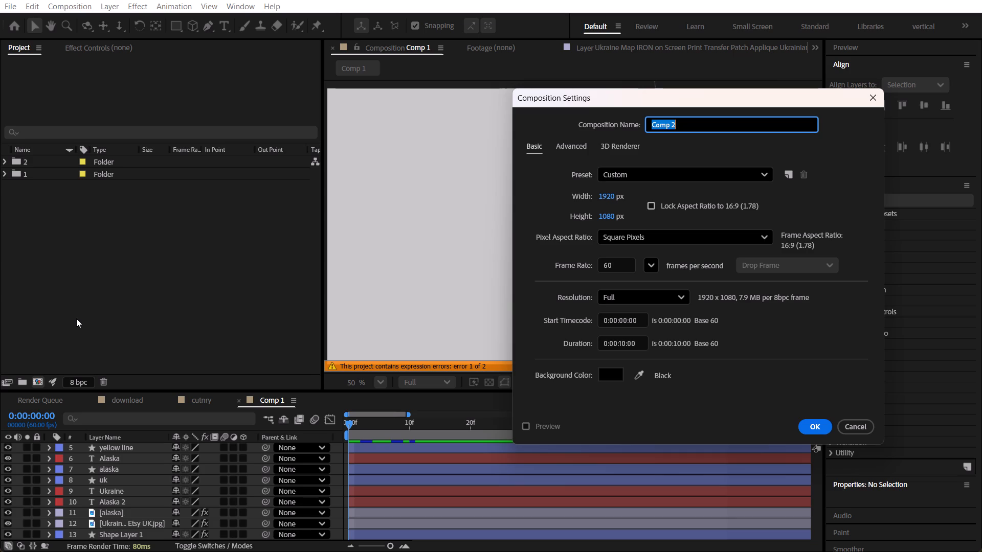
{"action": "key", "text": "Return"}
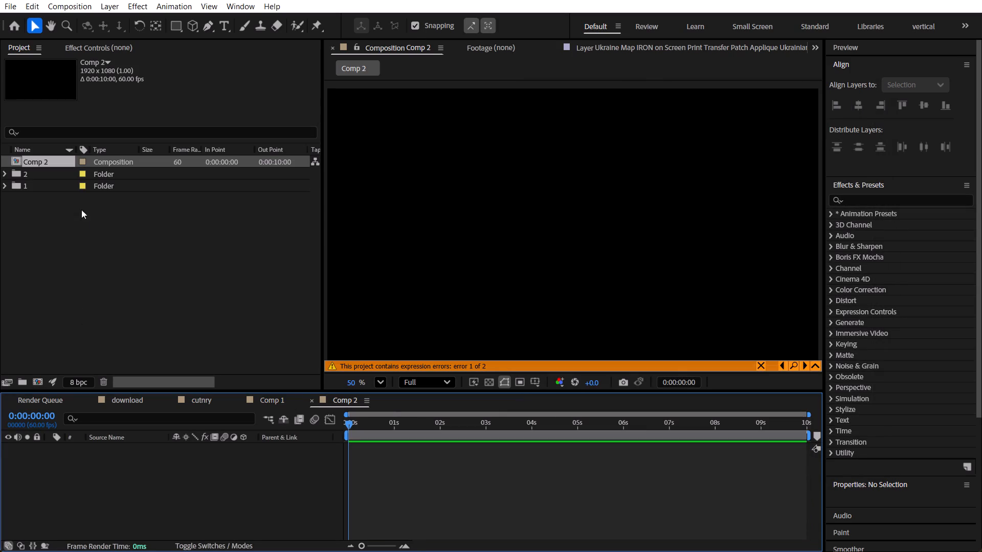
Create a new project folder named 3 at the top level of the project.
{"action": "left_click", "coordinate": [100, 226]}
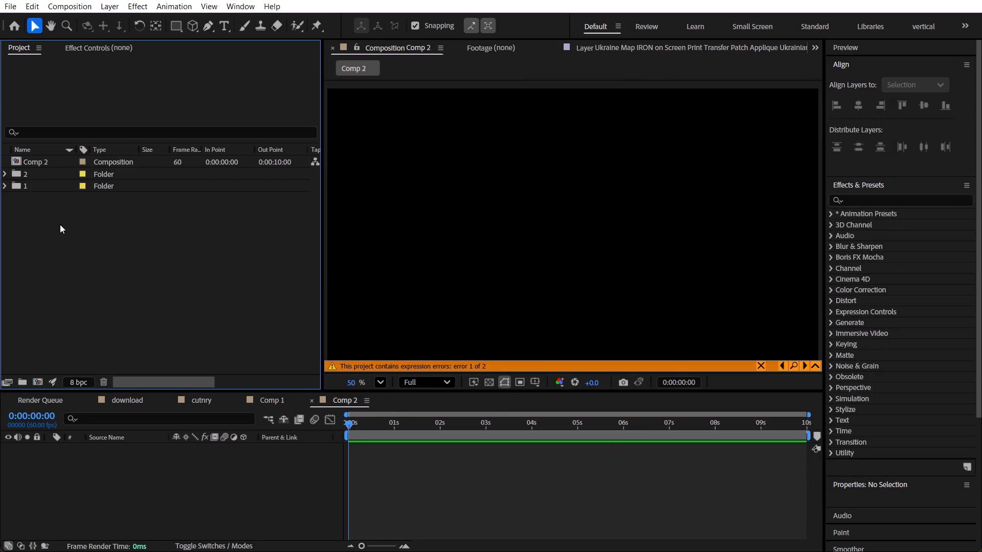
{"action": "right_click", "coordinate": [64, 253]}
{"action": "left_click", "coordinate": [11, 360]}
{"action": "left_click", "coordinate": [24, 378]}
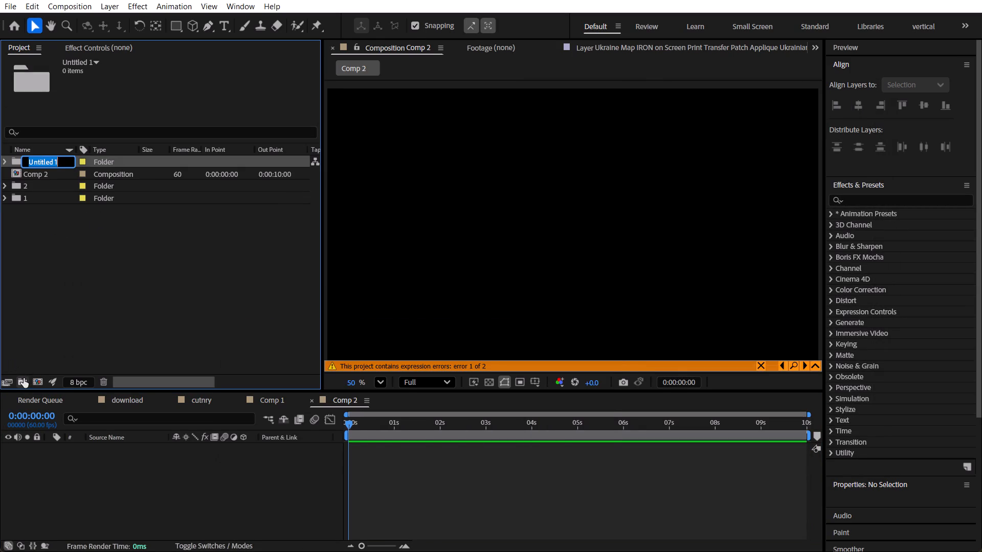
{"action": "key", "text": "3"}
{"action": "key", "text": "Return"}
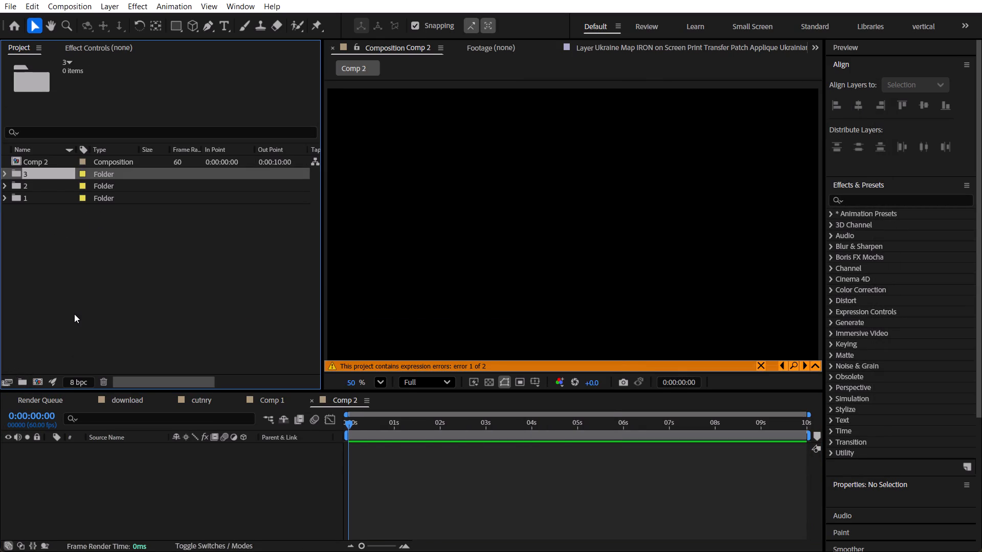
Move the Comp 2 composition into project folder 3 and expand that folder.
{"action": "left_click", "coordinate": [74, 314]}
{"action": "left_click_drag", "start_coordinate": [43, 159], "coordinate": [43, 172]}
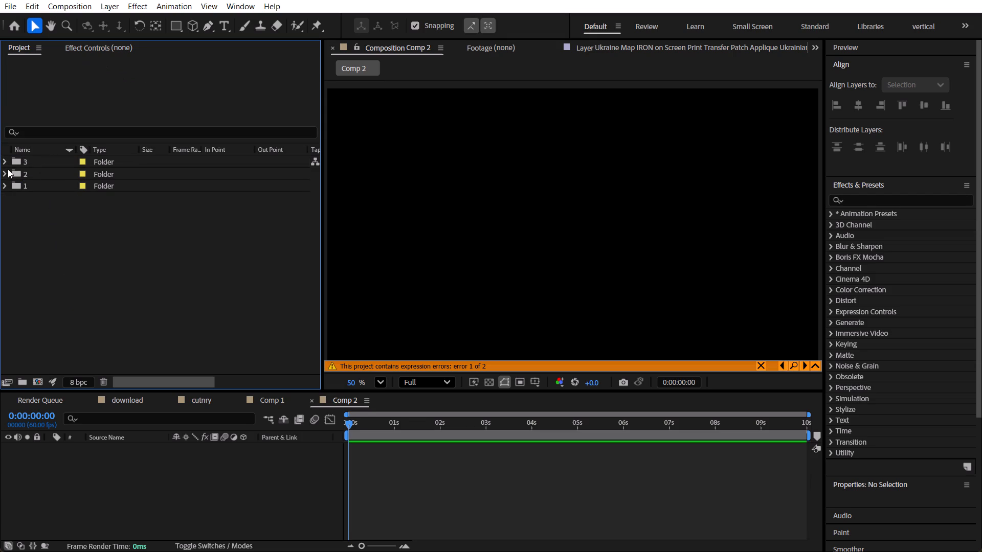
{"action": "left_click", "coordinate": [8, 162]}
{"action": "left_click", "coordinate": [64, 271]}
{"action": "scroll", "coordinate": [66, 271], "scroll_direction": "right", "scroll_amount": 1}
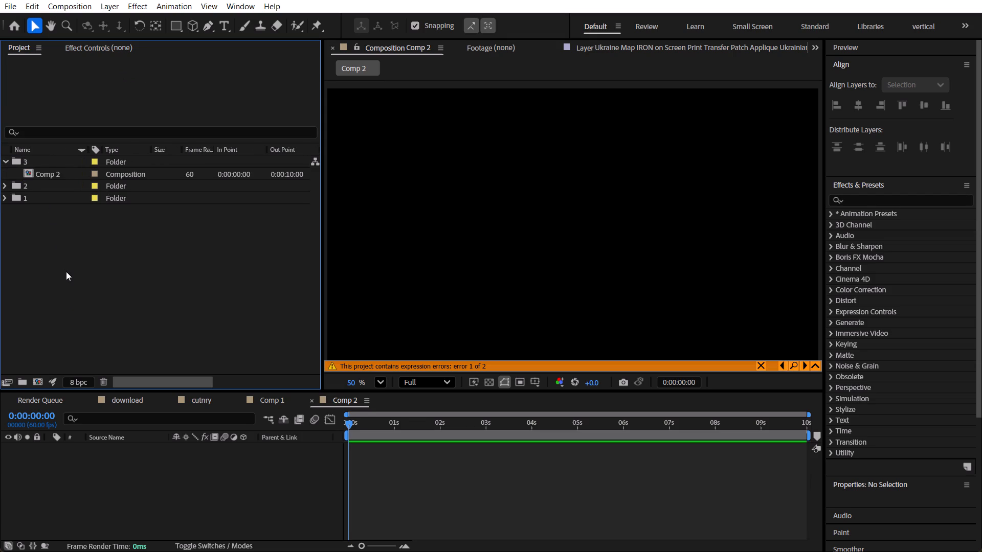
{"action": "scroll", "coordinate": [66, 271], "scroll_direction": "right", "scroll_amount": 1}
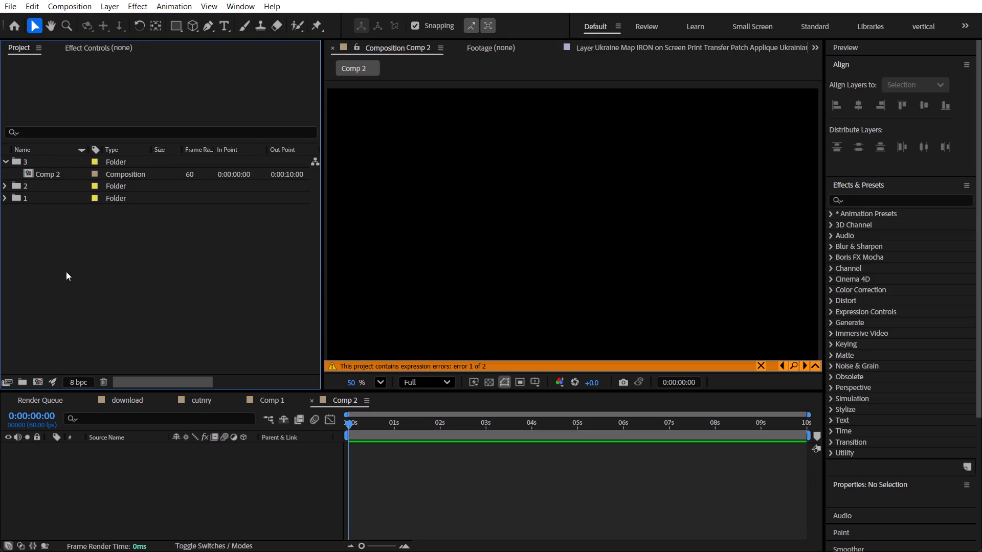
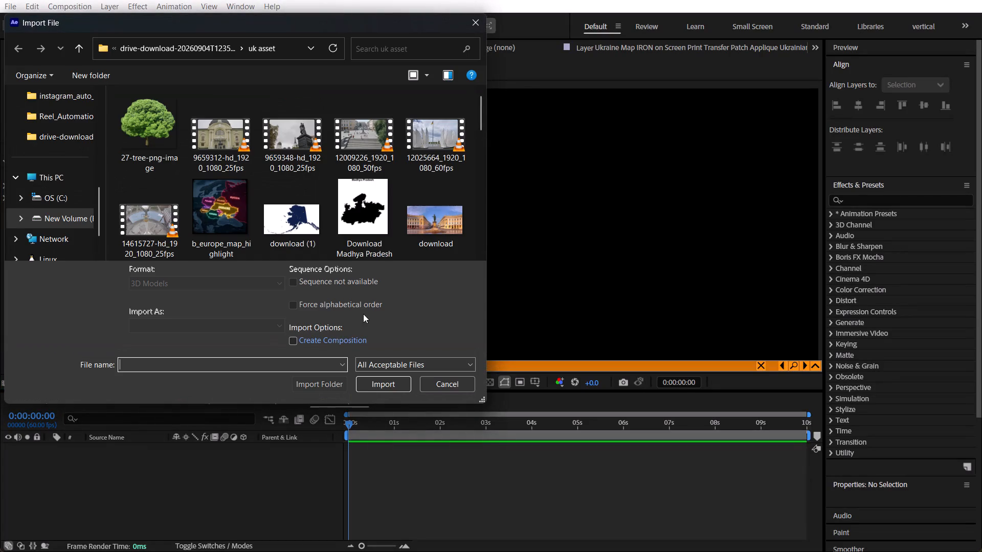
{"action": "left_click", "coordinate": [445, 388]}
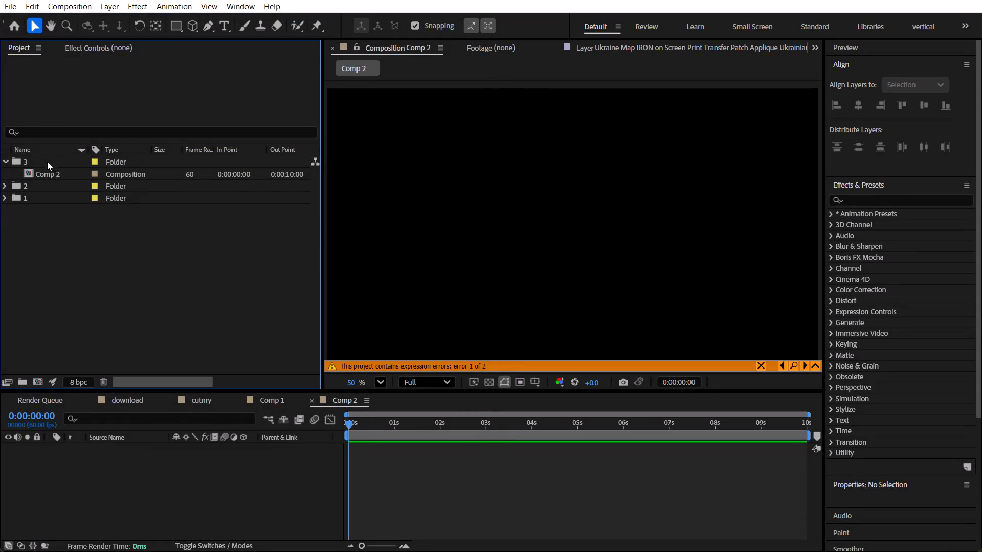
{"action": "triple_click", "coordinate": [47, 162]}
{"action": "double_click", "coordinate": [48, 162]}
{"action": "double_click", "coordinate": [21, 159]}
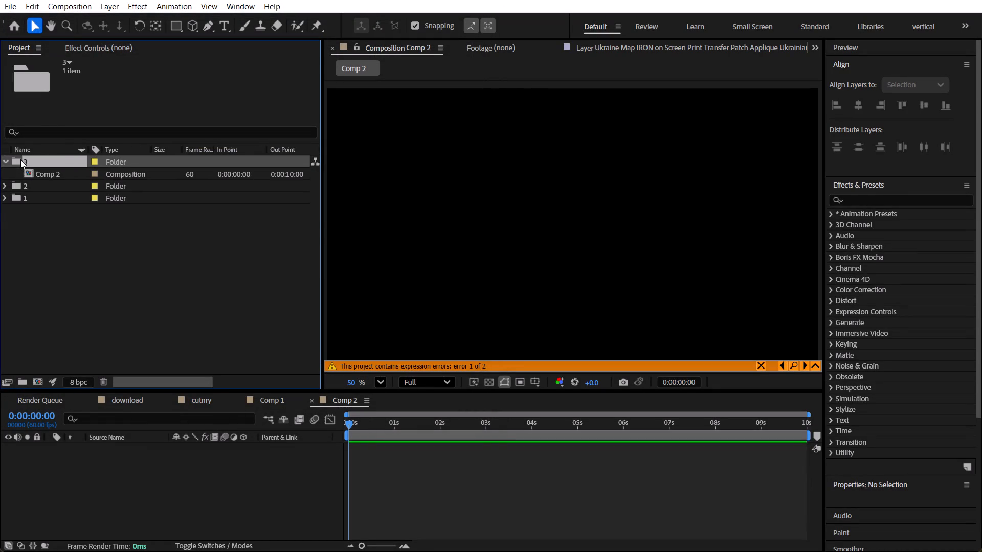
Import the eight images MapChart_Map (16) through MapChart_Map (23) from the uk asset folder as individual footage files.
{"action": "double_click", "coordinate": [6, 173]}
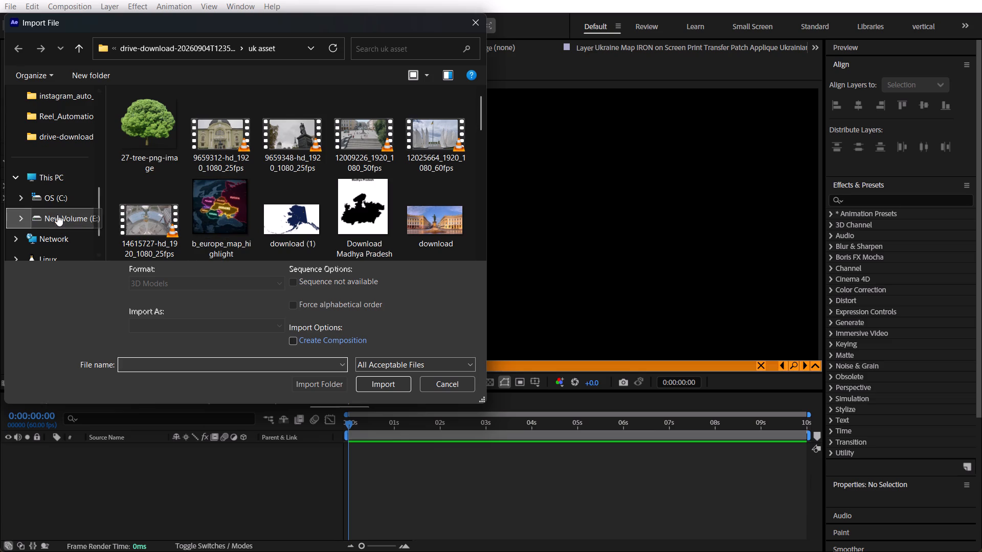
{"action": "left_click", "coordinate": [206, 47]}
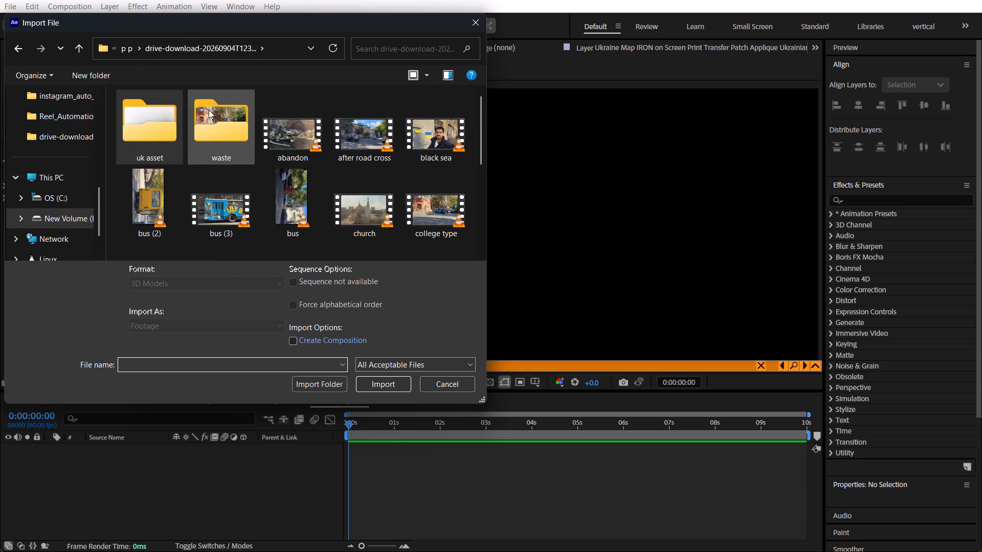
{"action": "double_click", "coordinate": [156, 125]}
{"action": "scroll", "coordinate": [345, 197], "scroll_direction": "down", "scroll_amount": 3}
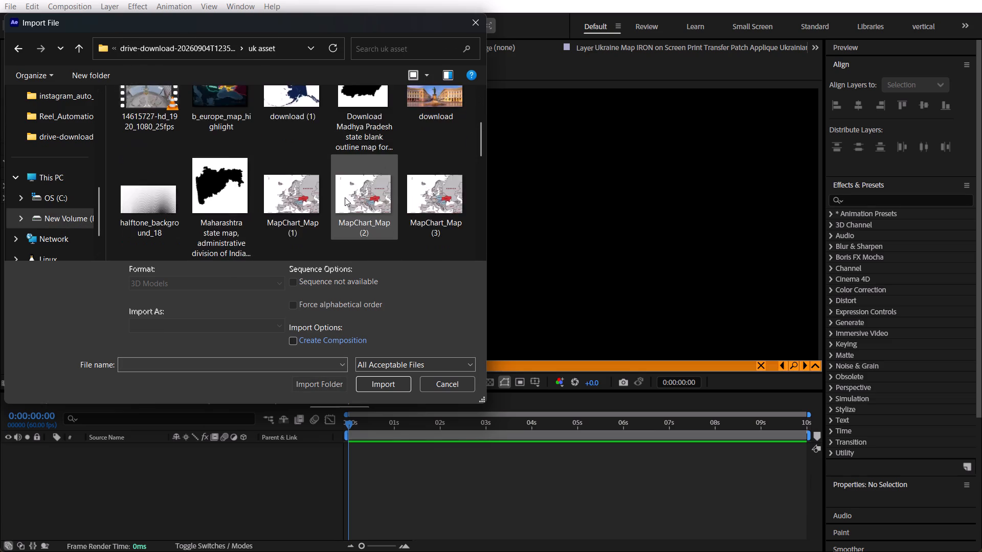
{"action": "scroll", "coordinate": [345, 197], "scroll_direction": "down", "scroll_amount": 3}
{"action": "scroll", "coordinate": [362, 202], "scroll_direction": "up", "scroll_amount": 4}
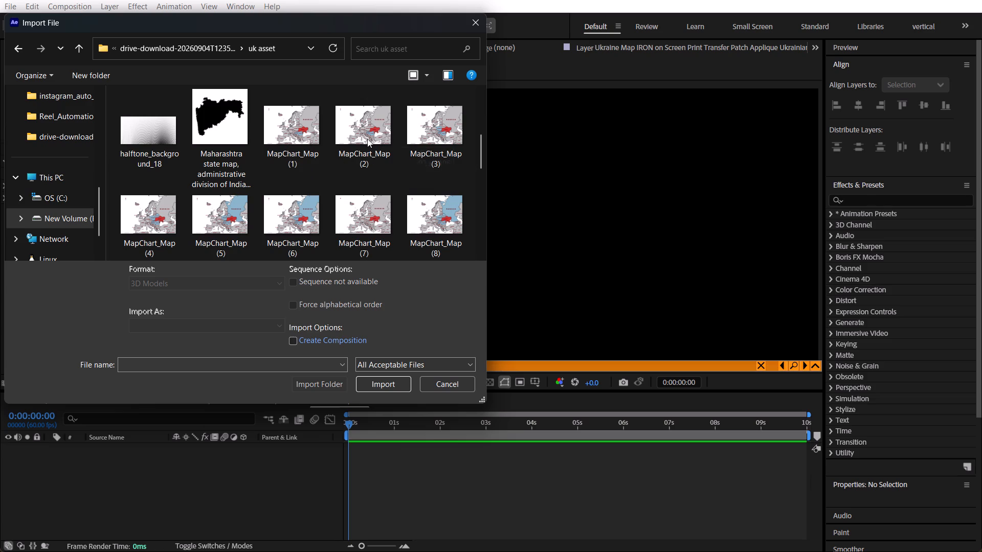
{"action": "scroll", "coordinate": [330, 133], "scroll_direction": "down", "scroll_amount": 2}
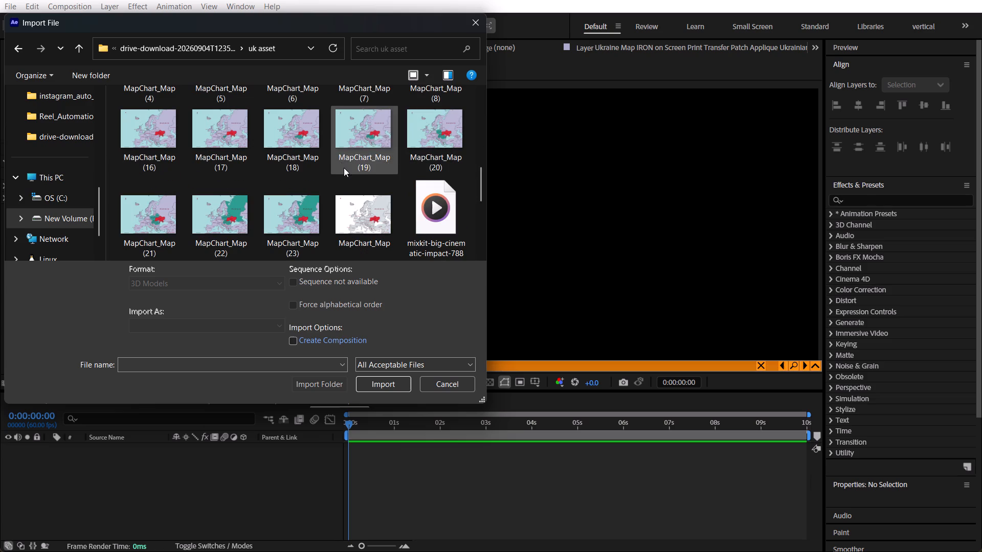
{"action": "scroll", "coordinate": [358, 197], "scroll_direction": "up", "scroll_amount": 1}
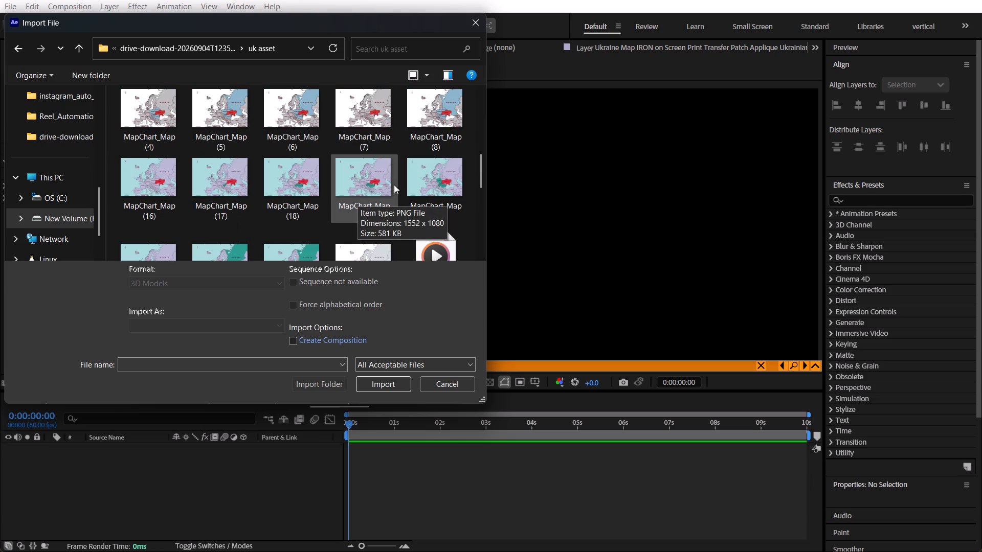
{"action": "scroll", "coordinate": [404, 182], "scroll_direction": "down", "scroll_amount": 1}
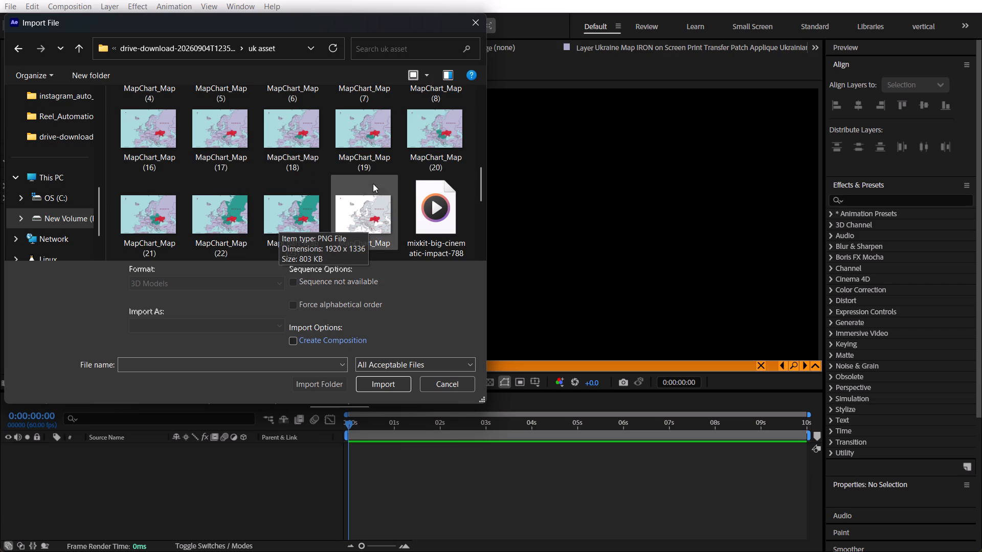
{"action": "scroll", "coordinate": [386, 152], "scroll_direction": "up", "scroll_amount": 1}
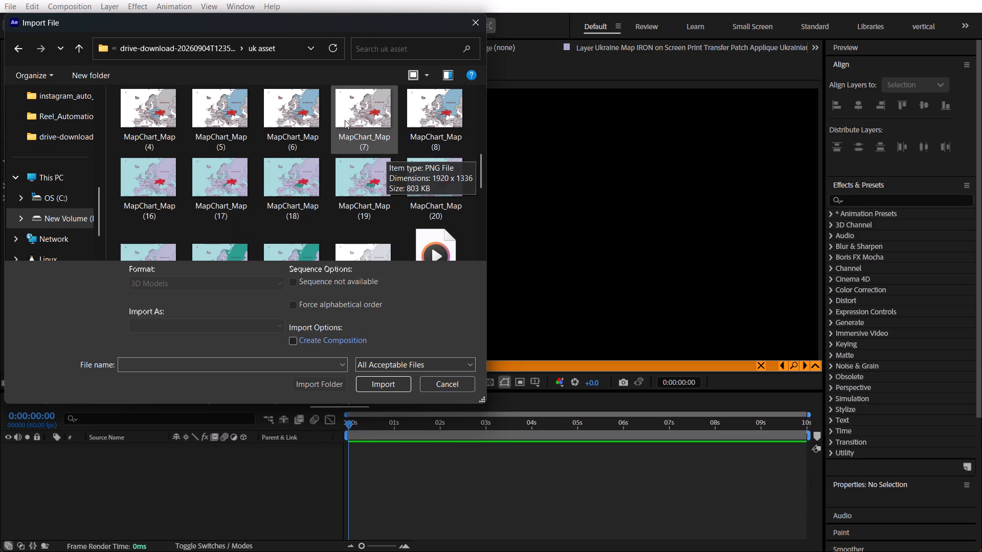
{"action": "left_click", "coordinate": [355, 106]}
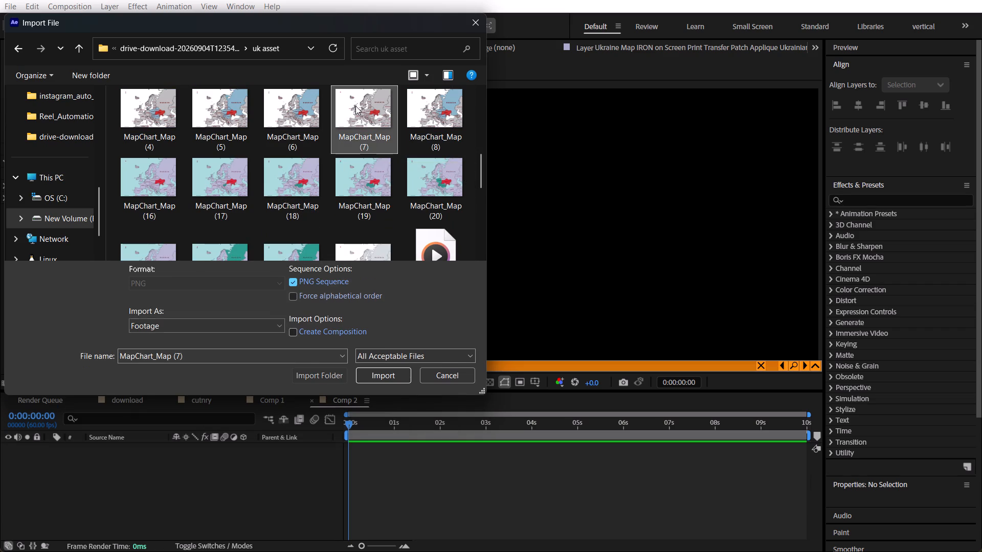
{"action": "left_click", "coordinate": [151, 163]}
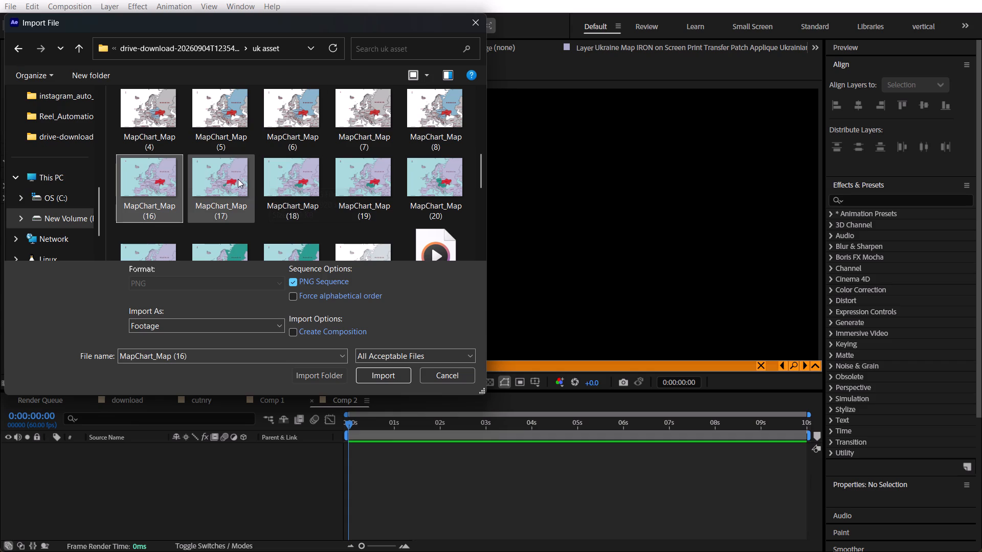
{"action": "scroll", "coordinate": [227, 175], "scroll_direction": "down", "scroll_amount": 1}
{"action": "left_click", "coordinate": [296, 199], "text": "shift"}
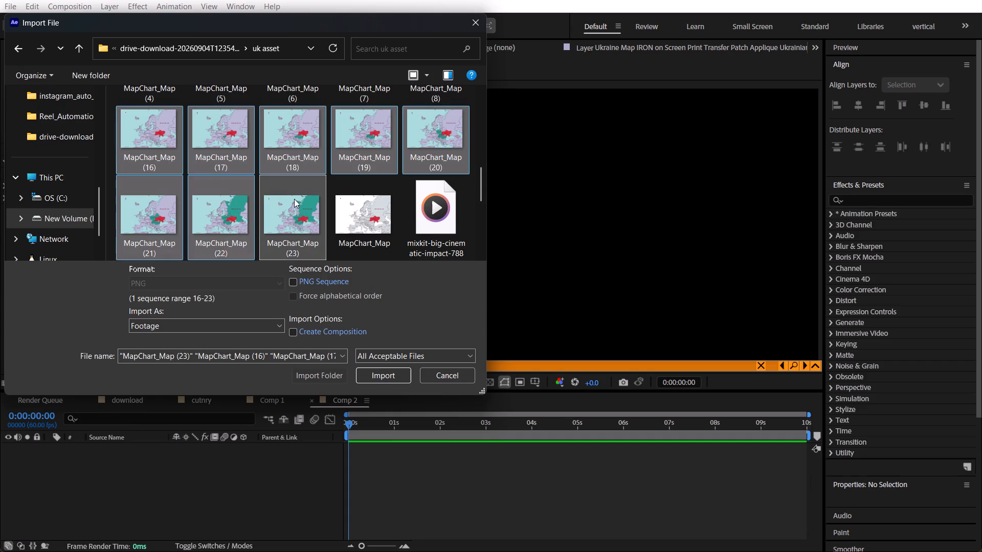
{"action": "left_click", "coordinate": [384, 377]}
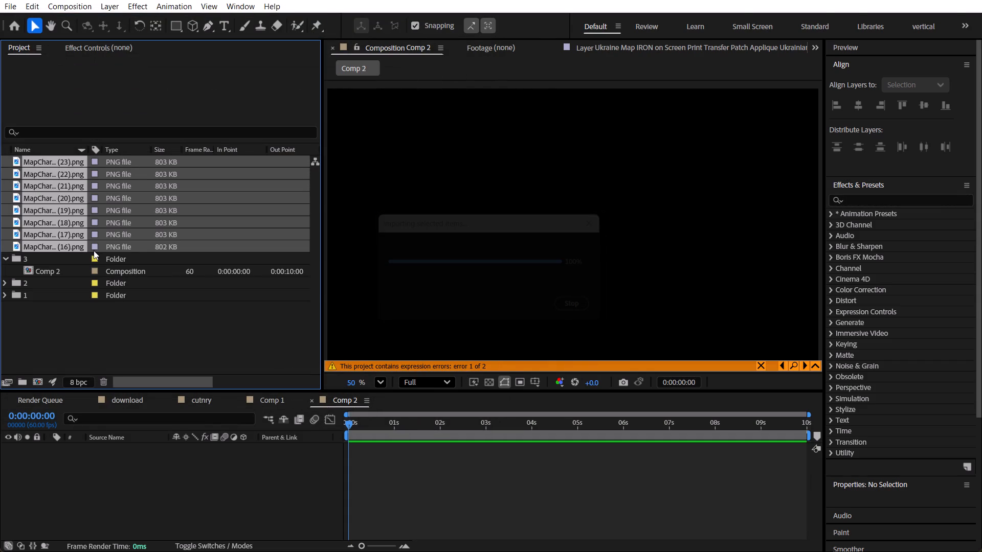
Save the project.
{"action": "scroll", "coordinate": [121, 327], "scroll_direction": "up", "scroll_amount": 2}
{"action": "key", "text": "ctrl+s"}
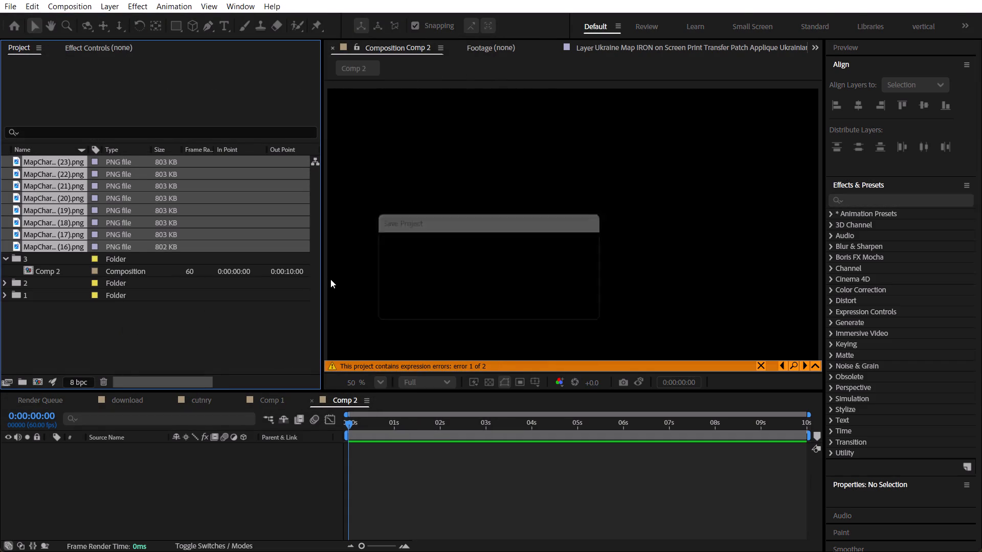
Bring the application window out of full screen so that its title bar shows.
{"action": "key", "text": "ctrl+backslash"}
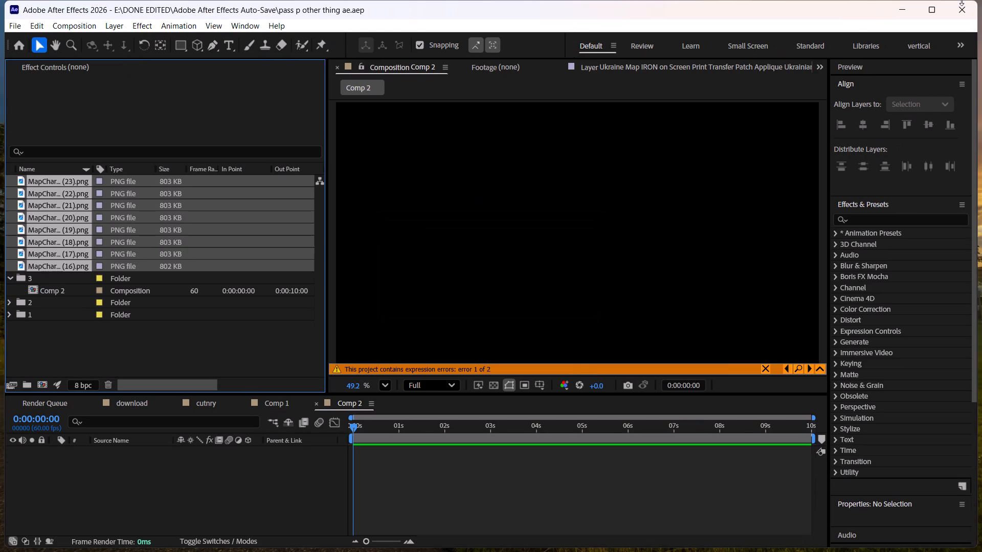